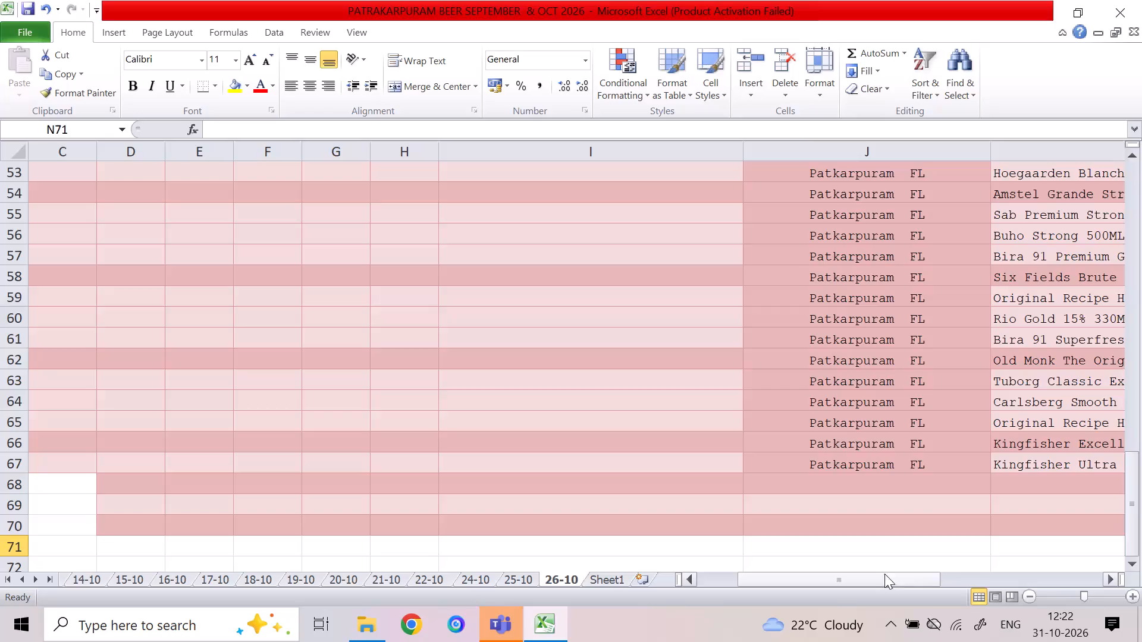
On the 26-10 sheet, change the first voucher date in A2 to 26-10-2026.
{"action": "left_click_drag", "start_coordinate": [1133, 501], "coordinate": [1131, 199]}
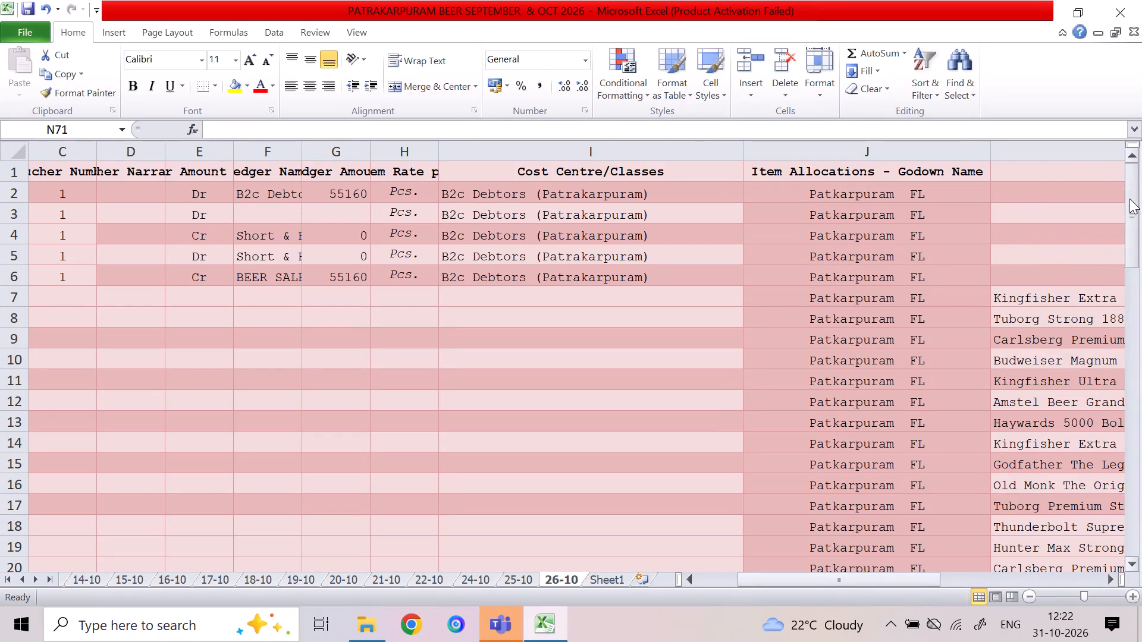
{"action": "left_click_drag", "start_coordinate": [807, 586], "coordinate": [709, 574]}
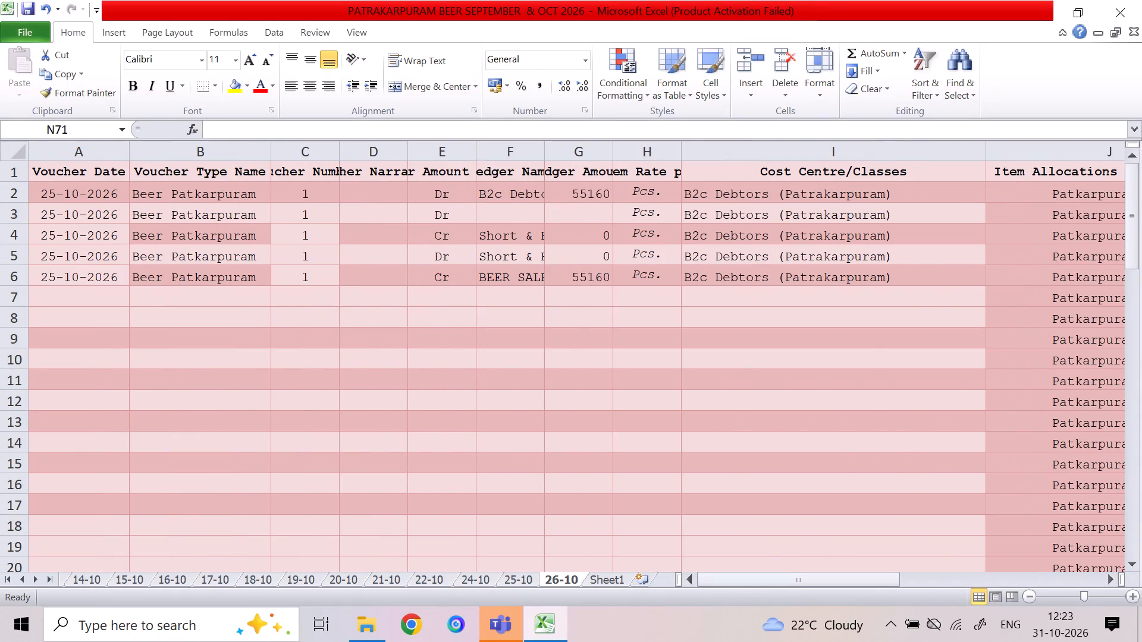
{"action": "left_click", "coordinate": [325, 310]}
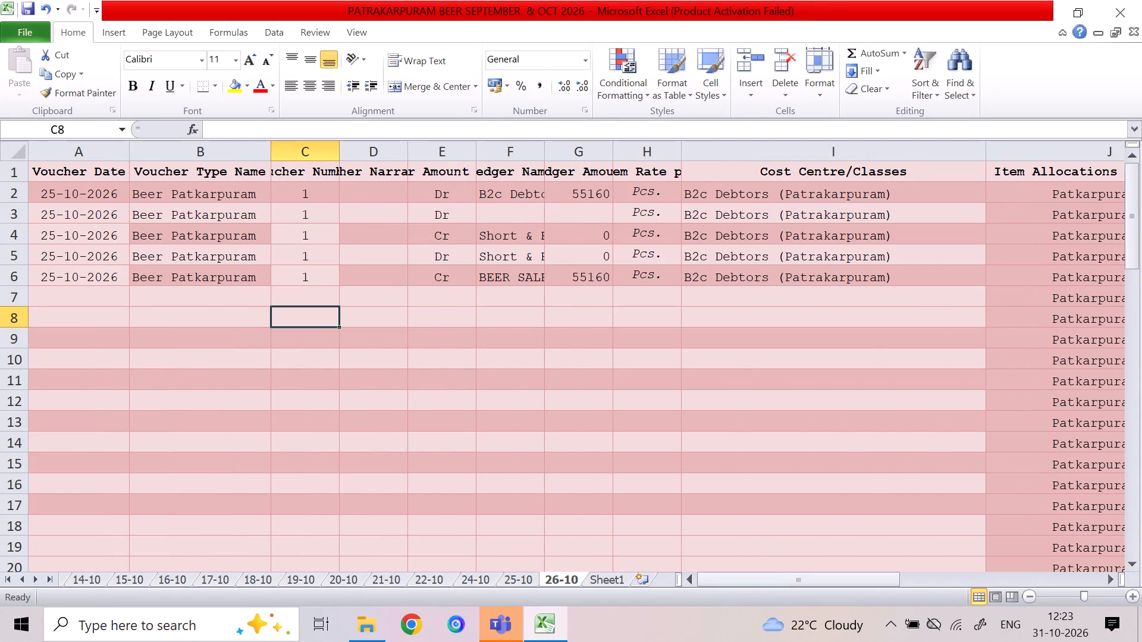
{"action": "double_click", "coordinate": [52, 193]}
{"action": "key", "text": "BackSpace"}
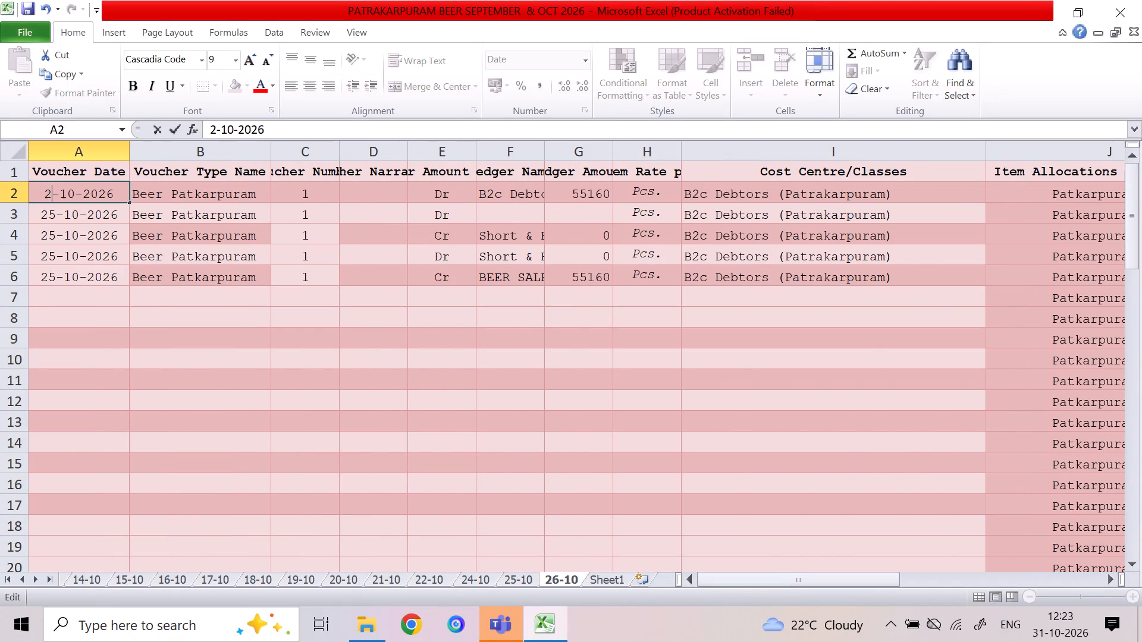
{"action": "key", "text": "6"}
{"action": "key", "text": "Return"}
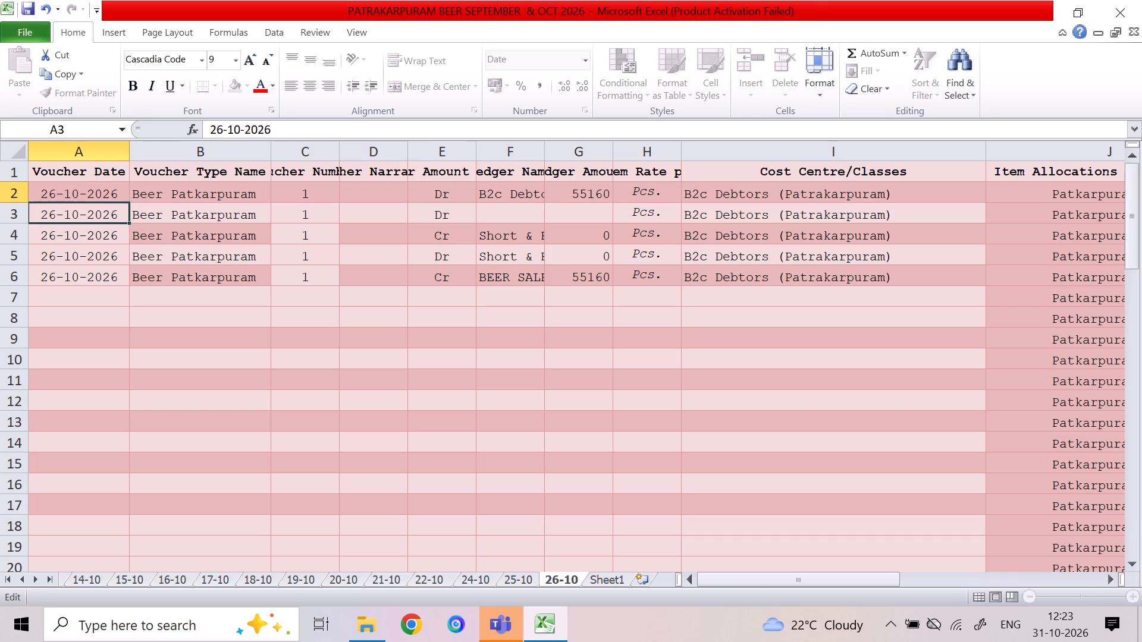
Copy the closing quantities in column C (N7:N67) and paste them as values only into the opening column starting at L7.
{"action": "left_click", "coordinate": [535, 483]}
{"action": "left_click_drag", "start_coordinate": [755, 586], "coordinate": [874, 602]}
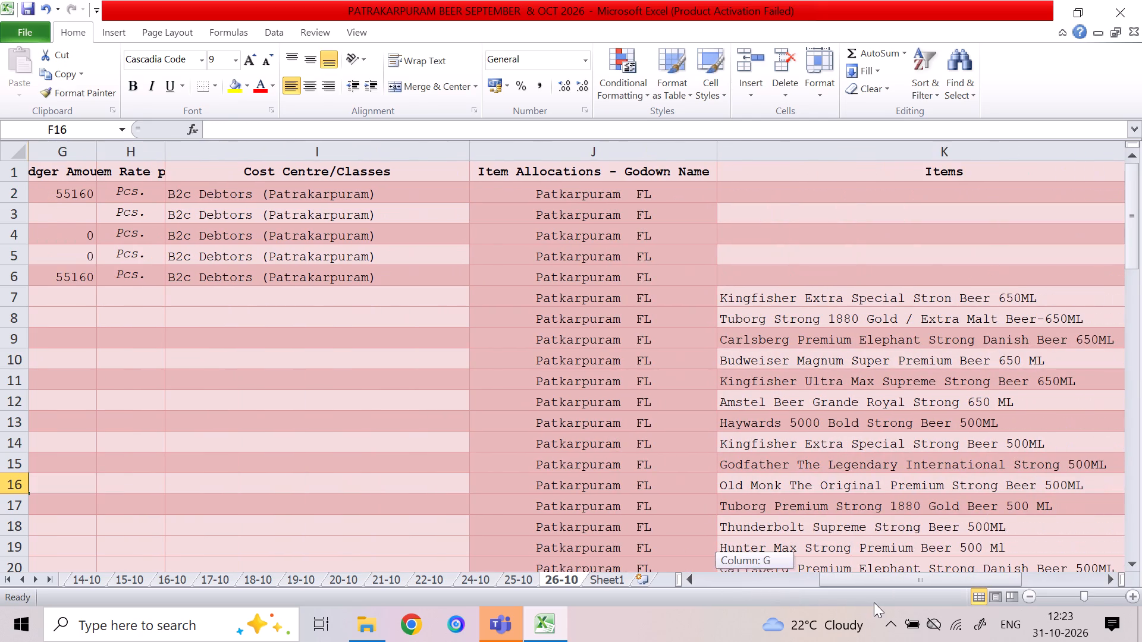
{"action": "left_click_drag", "start_coordinate": [874, 602], "coordinate": [875, 602]}
{"action": "left_click_drag", "start_coordinate": [906, 581], "coordinate": [971, 579]}
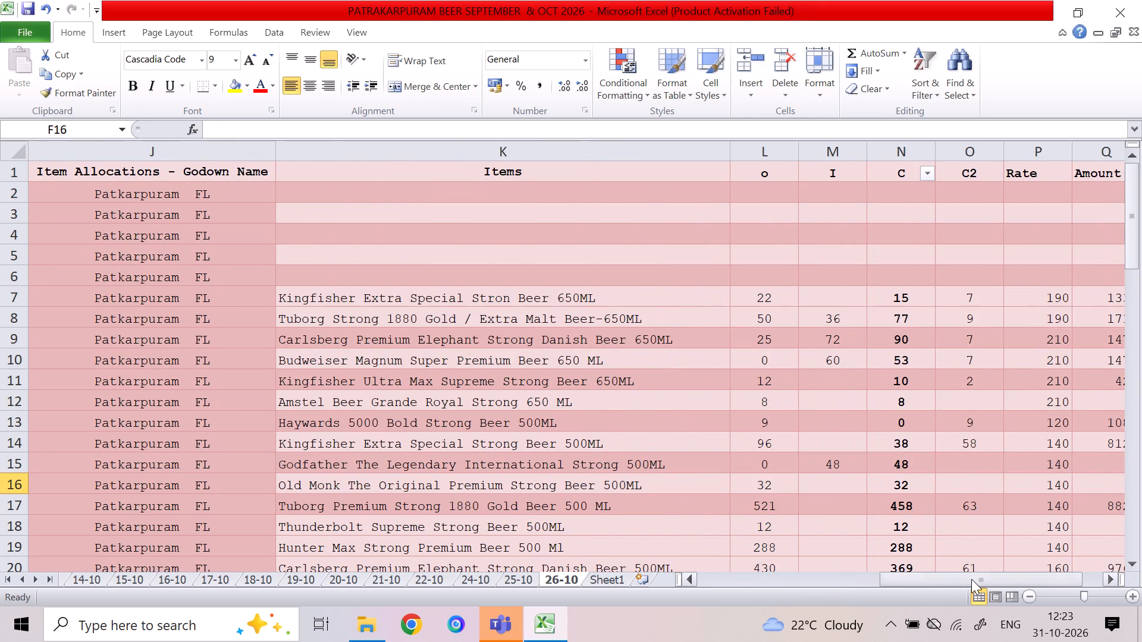
{"action": "left_click", "coordinate": [899, 301]}
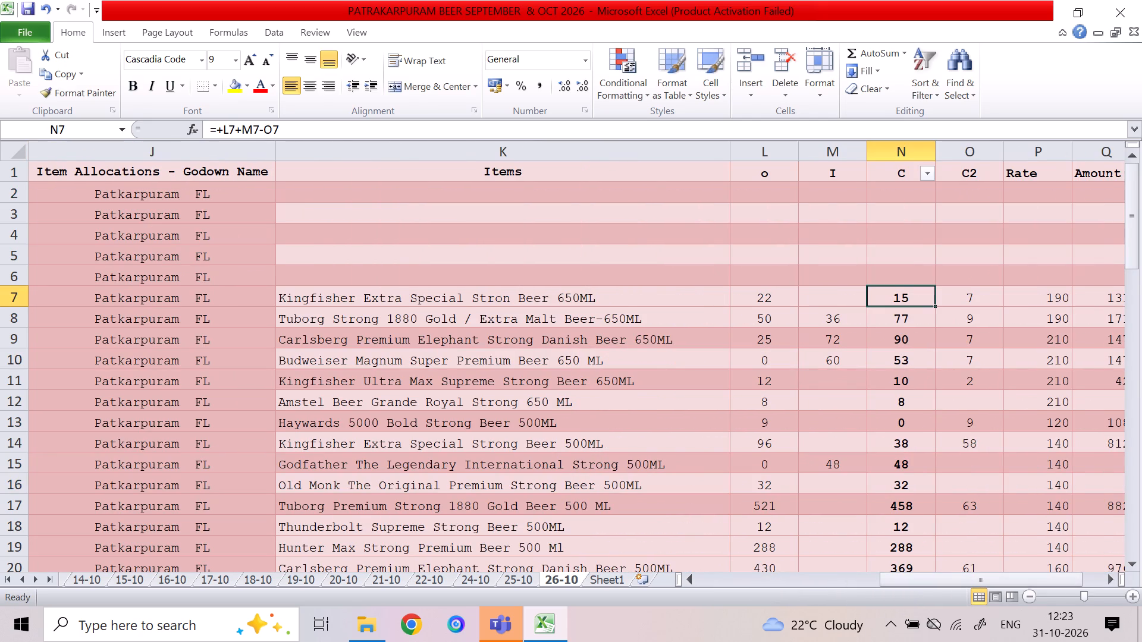
{"action": "key", "text": "shift+Down"}
{"action": "key", "text": "shift+Down"}
{"action": "key", "text": "shift+Down"}
{"action": "key", "text": "shift+Down"}
{"action": "key", "text": "shift+Down"}
{"action": "key", "text": "shift+Down"}
{"action": "key", "text": "shift+Down"}
{"action": "key", "text": "shift+Down"}
{"action": "key", "text": "shift+Down"}
{"action": "key", "text": "shift+Down"}
{"action": "key", "text": "shift+Down"}
{"action": "key", "text": "shift+Down"}
{"action": "key", "text": "shift+Down"}
{"action": "key", "text": "shift+Down"}
{"action": "key", "text": "shift+Down"}
{"action": "key", "text": "shift+Down"}
{"action": "key", "text": "shift+Down"}
{"action": "key", "text": "shift+Down"}
{"action": "key", "text": "shift+Down"}
{"action": "key", "text": "shift+Down"}
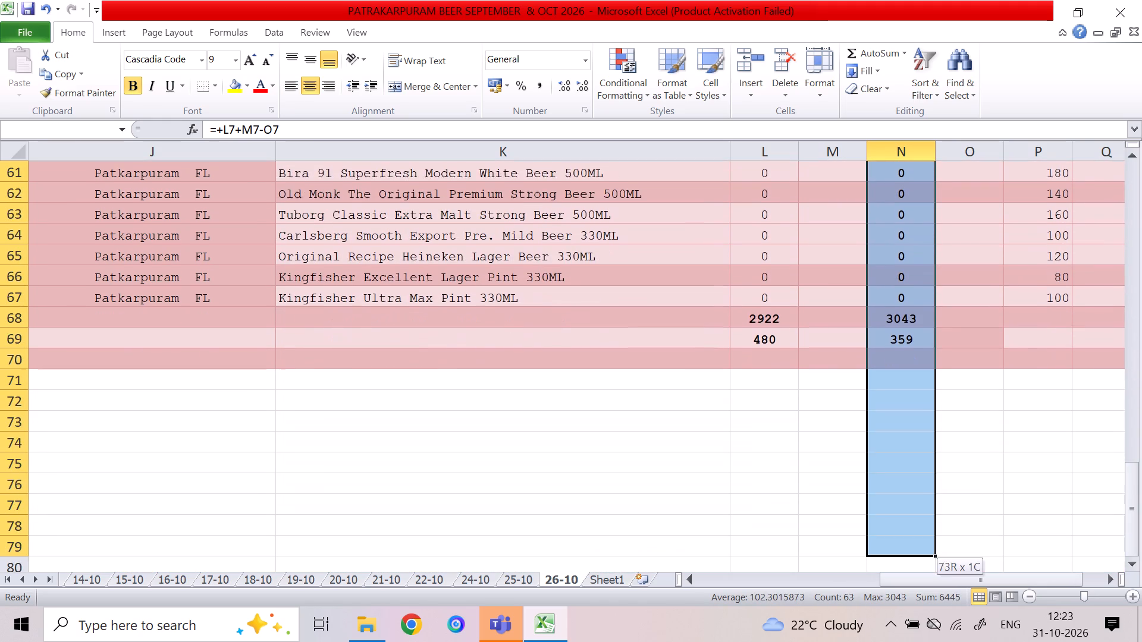
{"action": "key", "text": "shift+Up"}
{"action": "key", "text": "shift+Up"}
{"action": "key", "text": "shift+Up"}
{"action": "key", "text": "shift+Up"}
{"action": "key", "text": "shift+Up"}
{"action": "key", "text": "shift+Up"}
{"action": "key", "text": "shift+Up"}
{"action": "key", "text": "shift+Up"}
{"action": "key", "text": "shift+Up"}
{"action": "key", "text": "shift+Up"}
{"action": "key", "text": "shift+Up"}
{"action": "key", "text": "shift+Up"}
{"action": "key", "text": "shift+Up"}
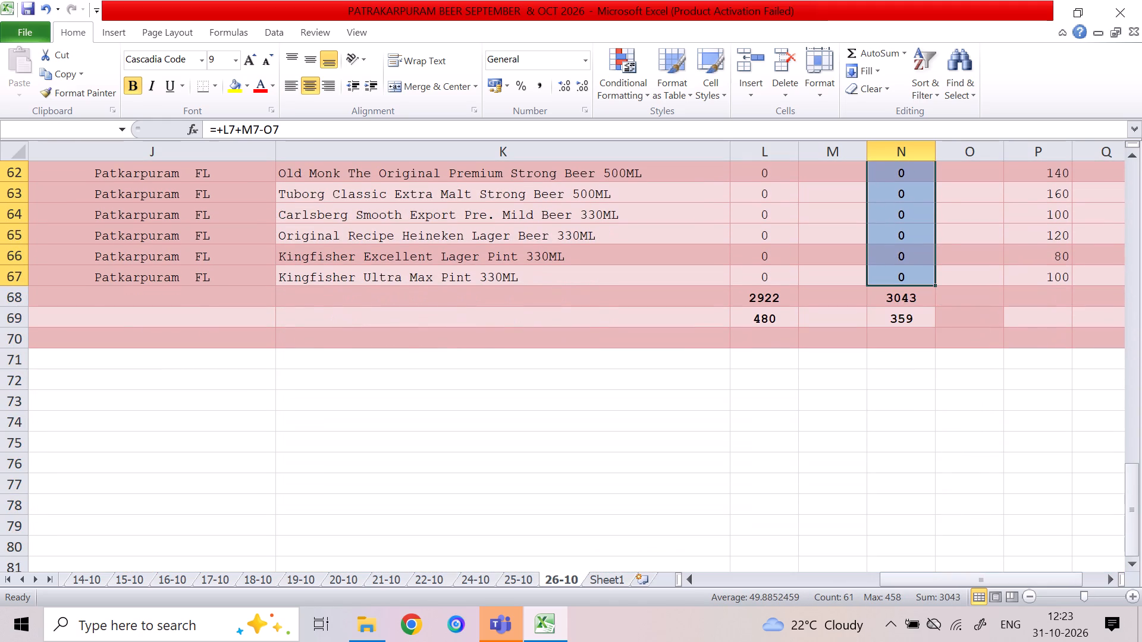
{"action": "key", "text": "ctrl+c"}
{"action": "key", "text": "Up"}
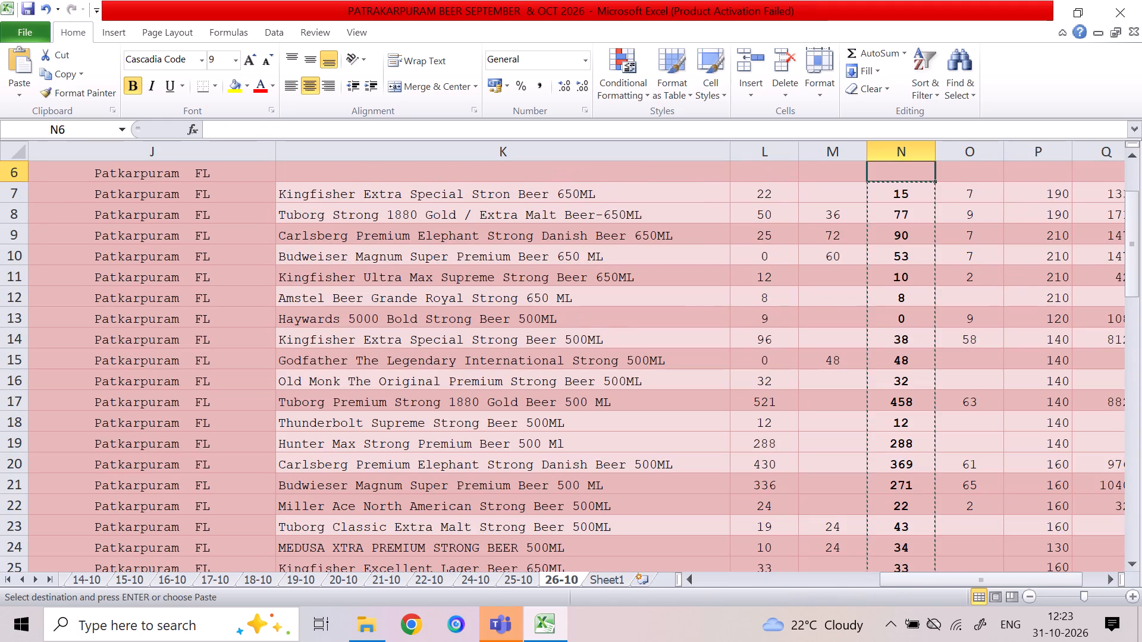
{"action": "key", "text": "Left"}
{"action": "key", "text": "Down"}
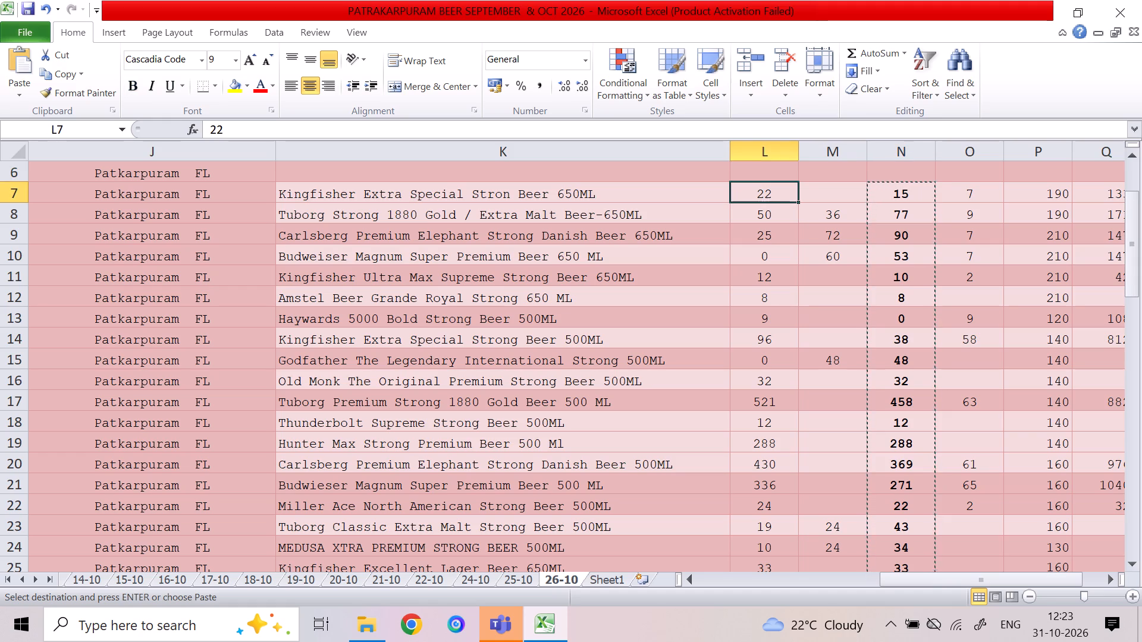
{"action": "right_click", "coordinate": [779, 188]}
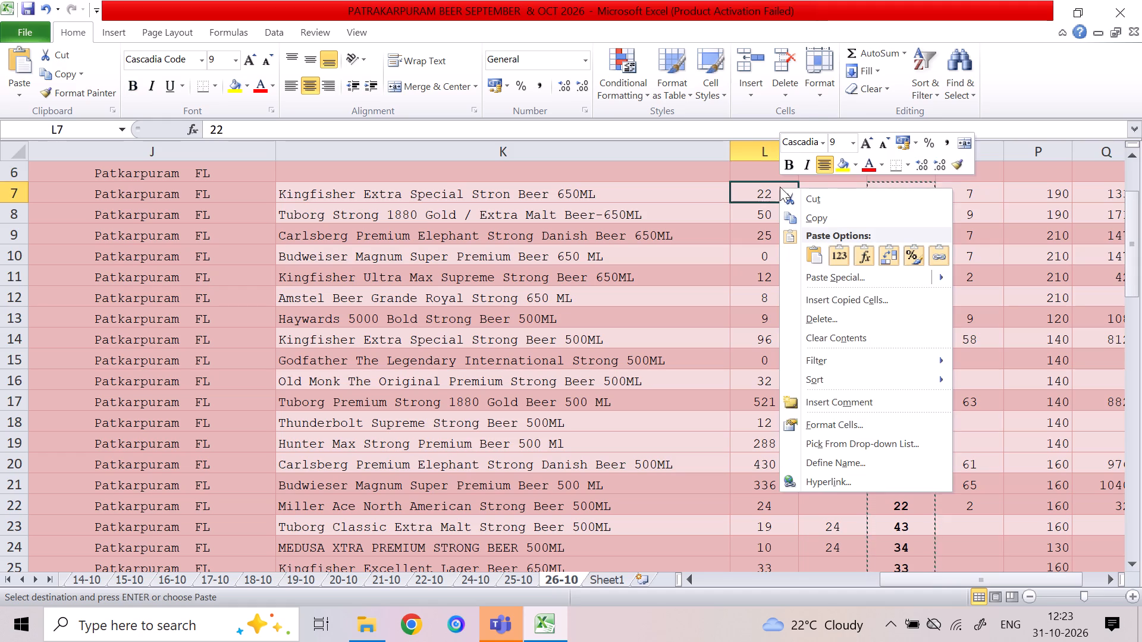
{"action": "left_click", "coordinate": [815, 270]}
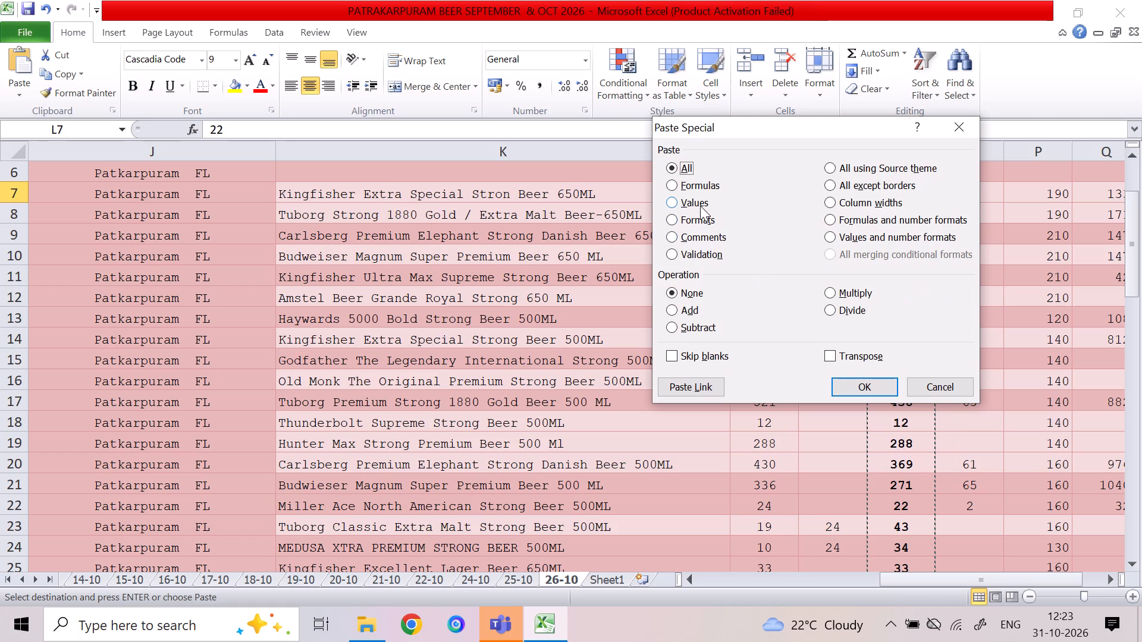
{"action": "left_click", "coordinate": [700, 206]}
{"action": "left_click", "coordinate": [836, 374]}
{"action": "left_click", "coordinate": [843, 388]}
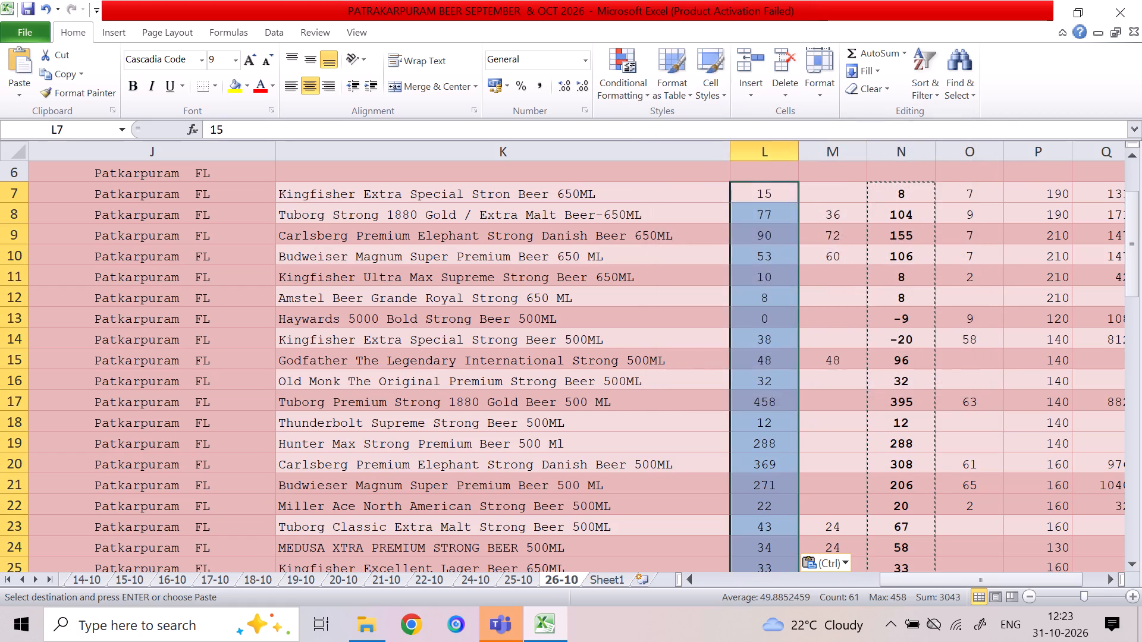
{"action": "left_click", "coordinate": [840, 387]}
Clear all entries in the I column (M) from row 7 down past the last item.
{"action": "left_click", "coordinate": [835, 191]}
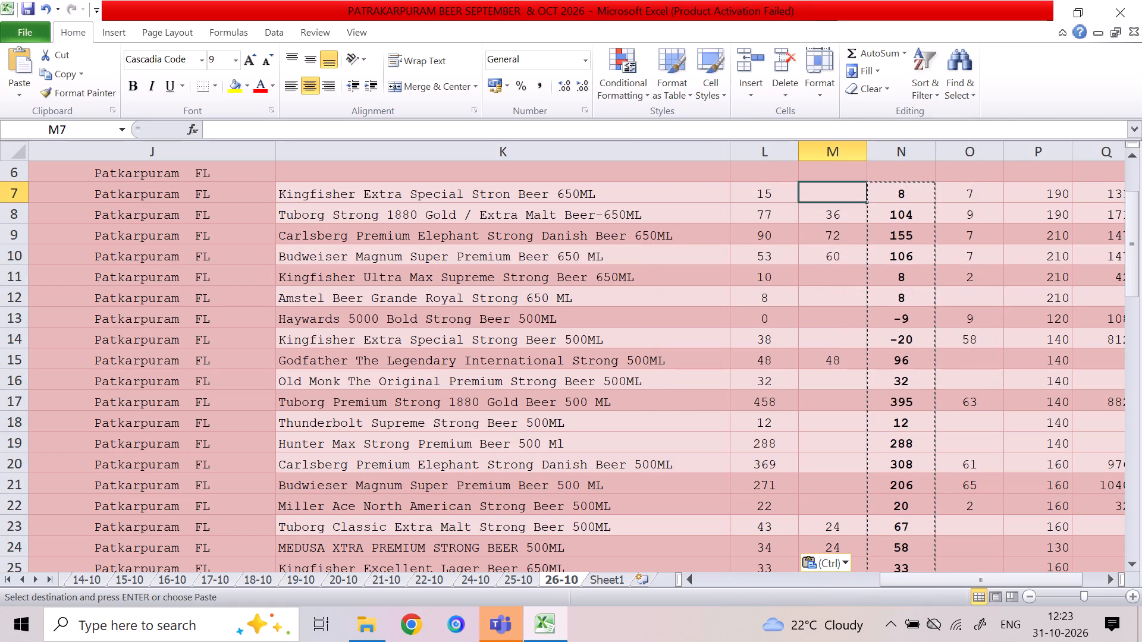
{"action": "key", "text": "shift+Down"}
{"action": "key", "text": "shift+Down"}
{"action": "key", "text": "shift+Down"}
{"action": "key", "text": "shift+Down"}
{"action": "key", "text": "shift+Down"}
{"action": "key", "text": "shift+Down"}
{"action": "key", "text": "shift+Down"}
{"action": "key", "text": "shift+Down"}
{"action": "key", "text": "shift+Down"}
{"action": "key", "text": "shift+Down"}
{"action": "key", "text": "shift+Down"}
{"action": "key", "text": "shift+Down"}
{"action": "key", "text": "shift+Down"}
{"action": "key", "text": "shift+Down"}
{"action": "key", "text": "shift+Down"}
{"action": "key", "text": "shift+Down"}
{"action": "key", "text": "shift+Down"}
{"action": "key", "text": "shift+Down"}
{"action": "key", "text": "shift+Down"}
{"action": "key", "text": "shift+Down"}
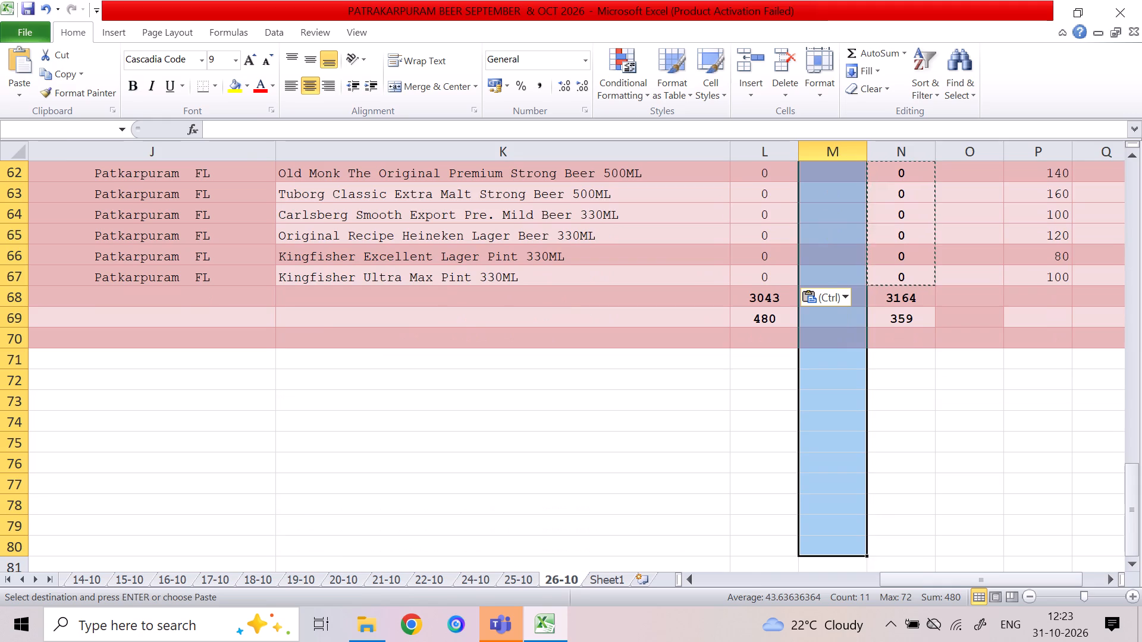
{"action": "key", "text": "Delete"}
Clear all quantities in the C2 column (O) from row 7 down past the last item.
{"action": "key", "text": "Right"}
{"action": "key", "text": "Right"}
{"action": "key", "text": "shift+Down"}
{"action": "key", "text": "shift+Down"}
{"action": "key", "text": "shift+Down"}
{"action": "key", "text": "shift+Down"}
{"action": "key", "text": "shift+Down"}
{"action": "key", "text": "shift+Down"}
{"action": "key", "text": "shift+Down"}
{"action": "key", "text": "shift+Down"}
{"action": "key", "text": "shift+Down"}
{"action": "key", "text": "shift+Down"}
{"action": "key", "text": "shift+Down"}
{"action": "key", "text": "shift+Down"}
{"action": "key", "text": "shift+Down"}
{"action": "key", "text": "shift+Down"}
{"action": "key", "text": "shift+Down"}
{"action": "key", "text": "shift+Down"}
{"action": "key", "text": "shift+Down"}
{"action": "key", "text": "shift+Down"}
{"action": "key", "text": "shift+Down"}
{"action": "key", "text": "shift+Down"}
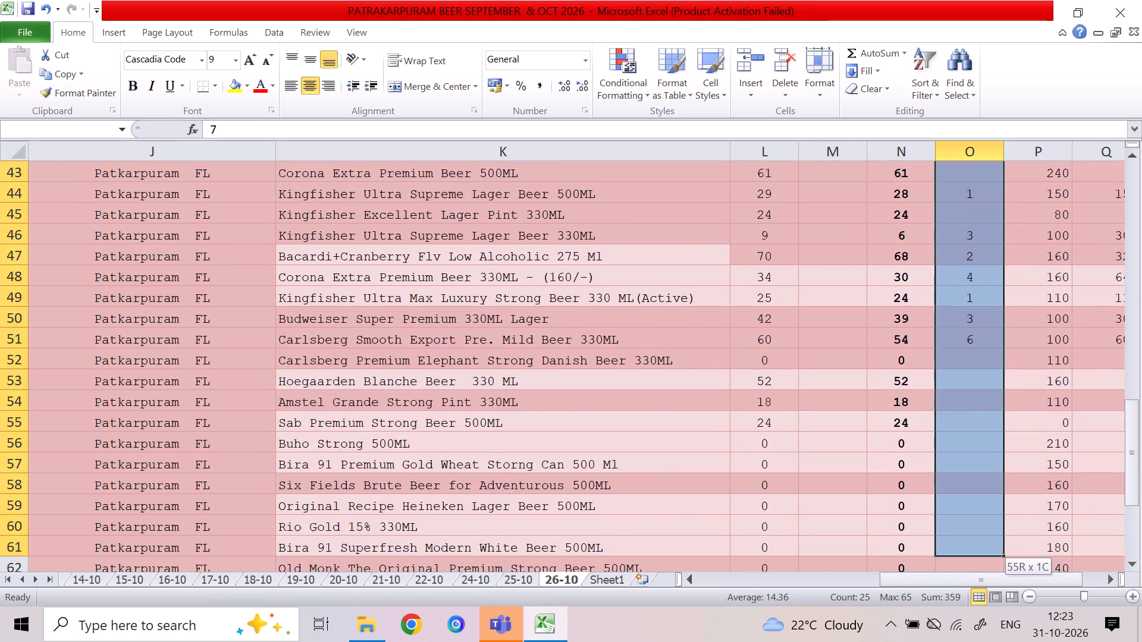
{"action": "key", "text": "shift+Down"}
{"action": "key", "text": "shift+Down"}
{"action": "key", "text": "shift+Down"}
{"action": "key", "text": "shift+Down"}
{"action": "key", "text": "shift+Down"}
{"action": "key", "text": "shift+Down"}
{"action": "key", "text": "shift+Down"}
{"action": "key", "text": "shift+Down"}
{"action": "key", "text": "shift+Down"}
{"action": "key", "text": "shift+Down"}
{"action": "key", "text": "shift+Down"}
{"action": "key", "text": "shift+Down"}
{"action": "key", "text": "shift+Down"}
{"action": "key", "text": "shift+Down"}
{"action": "key", "text": "shift+Down"}
{"action": "key", "text": "shift+Down"}
{"action": "key", "text": "shift+Down"}
{"action": "key", "text": "shift+Down"}
{"action": "key", "text": "shift+Down"}
{"action": "key", "text": "Delete"}
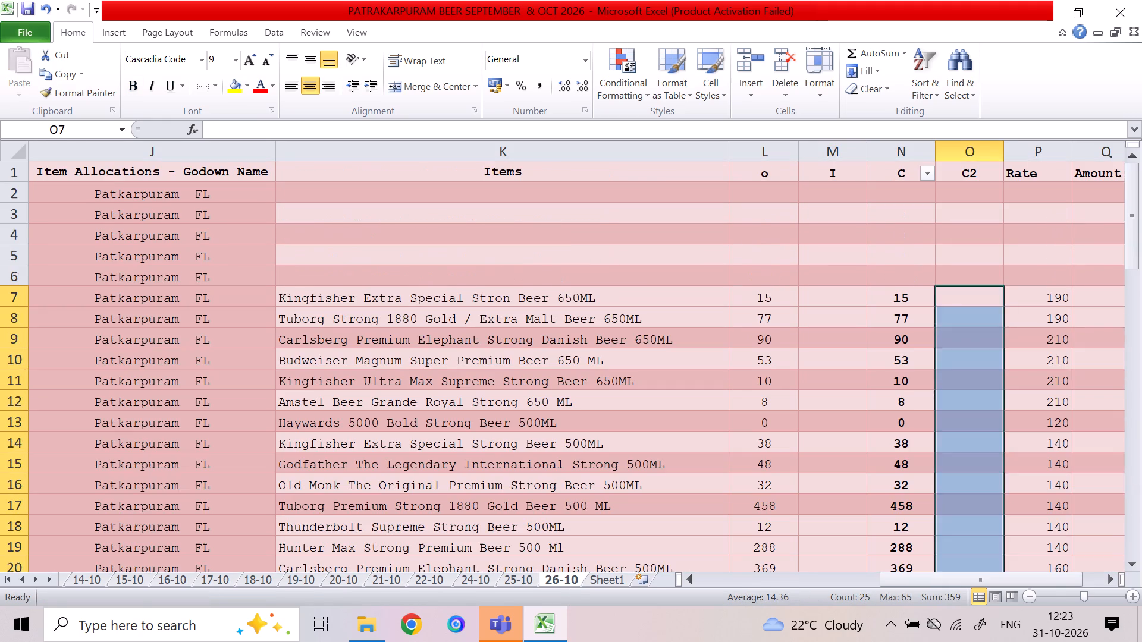
Enter C2 quantities of 1 for Kingfisher Extra Special Stron Beer 650ML and 3 for Tuborg Strong 1880 Gold 650ML.
{"action": "key", "text": "Up"}
{"action": "key", "text": "Down"}
{"action": "key", "text": "Down"}
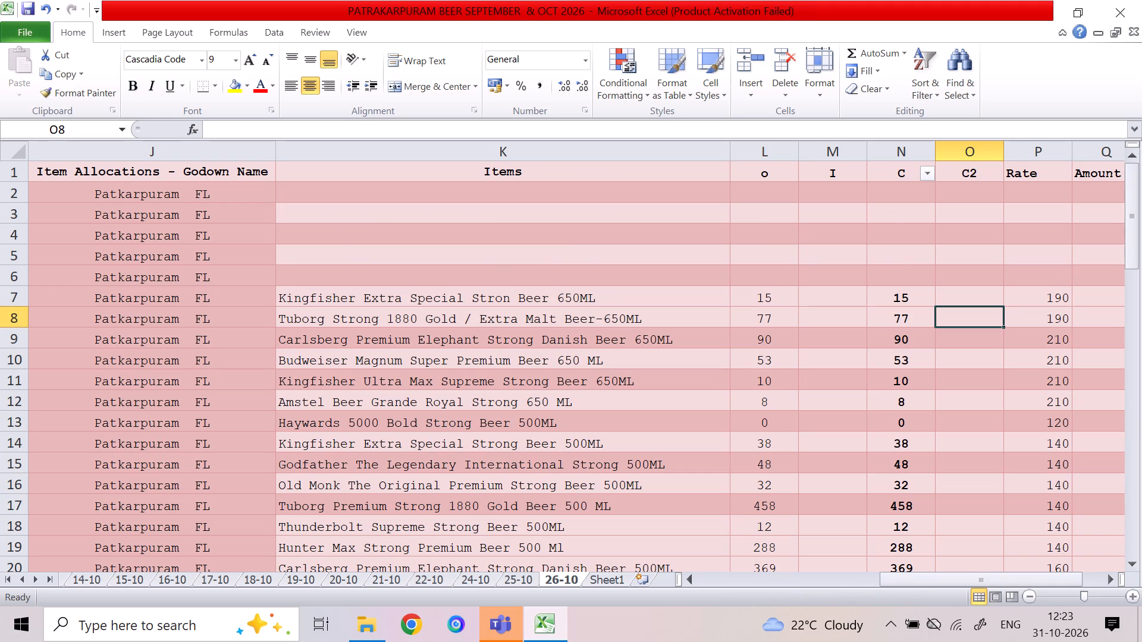
{"action": "key", "text": "1"}
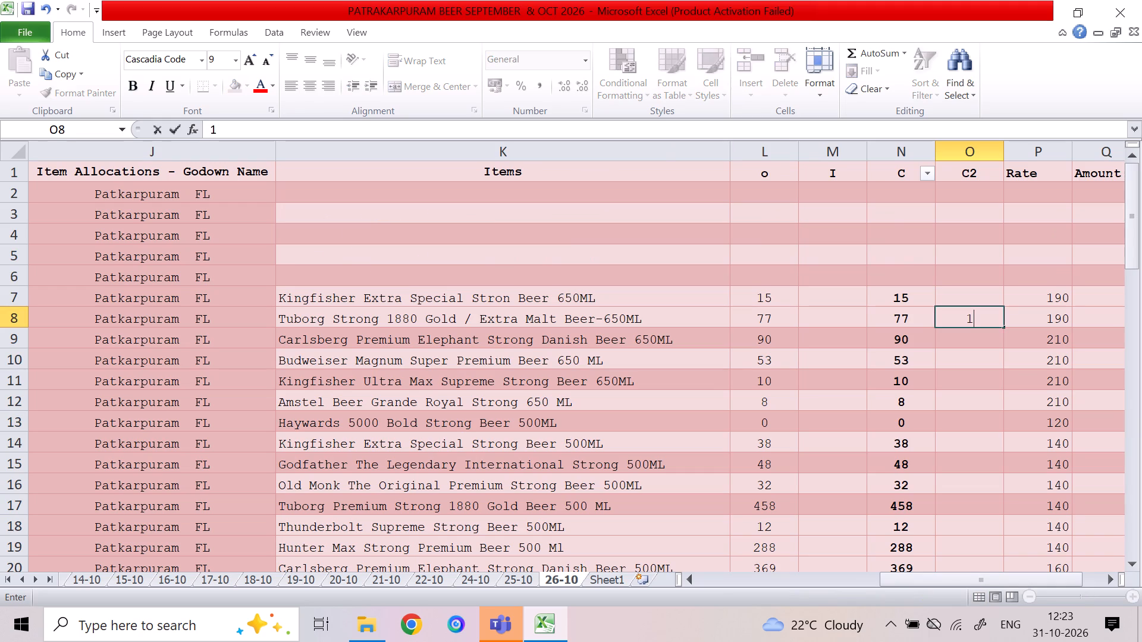
{"action": "key", "text": "Delete"}
{"action": "key", "text": "BackSpace"}
{"action": "key", "text": "Up"}
{"action": "key", "text": "1"}
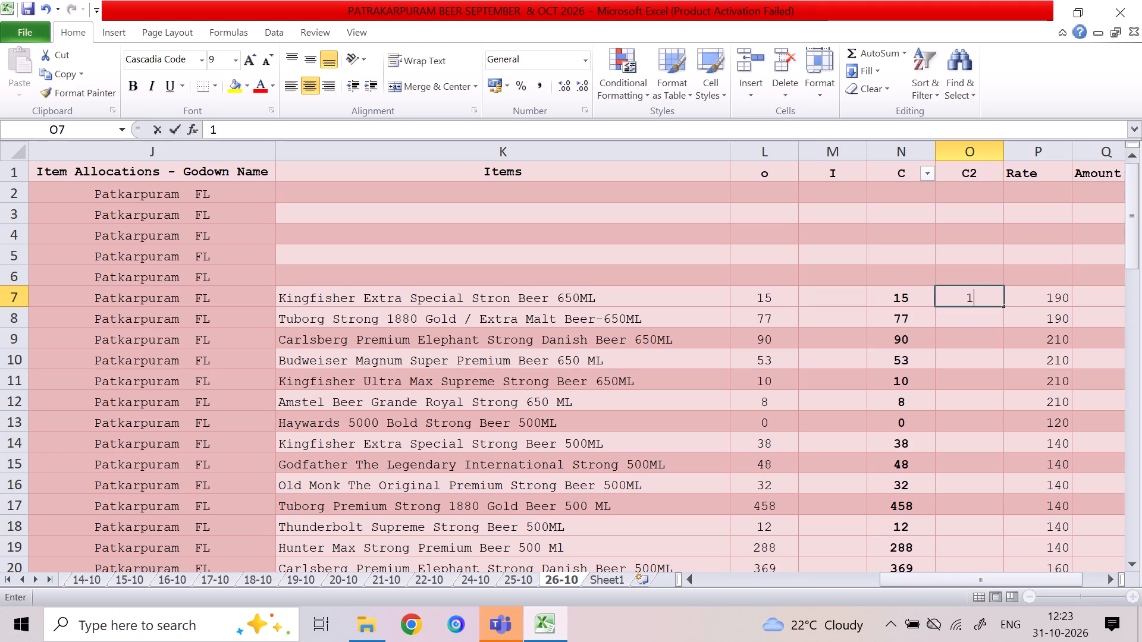
{"action": "key", "text": "Down"}
{"action": "key", "text": "Right"}
{"action": "key", "text": "Right"}
{"action": "key", "text": "Right"}
{"action": "key", "text": "Left"}
{"action": "key", "text": "Left"}
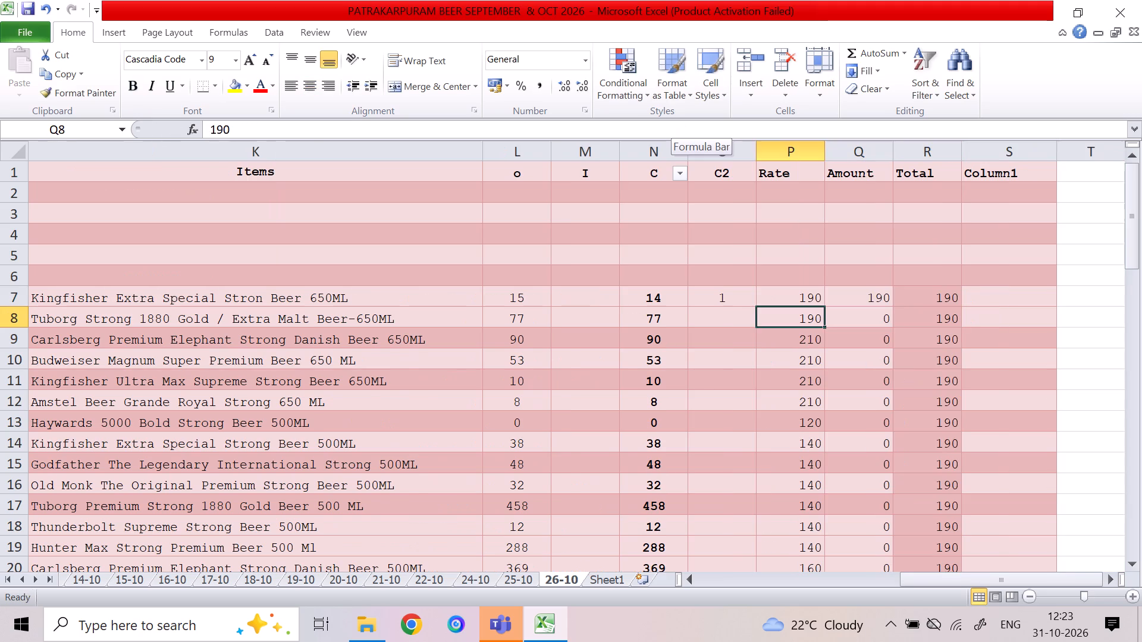
{"action": "key", "text": "Left"}
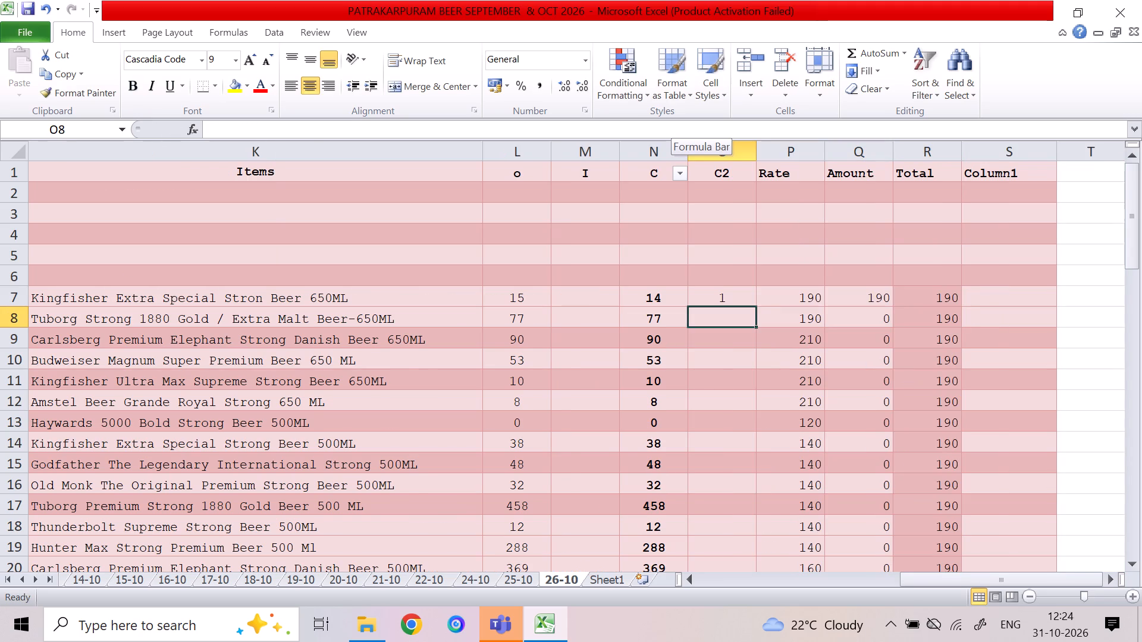
{"action": "key", "text": "3"}
{"action": "key", "text": "Down"}
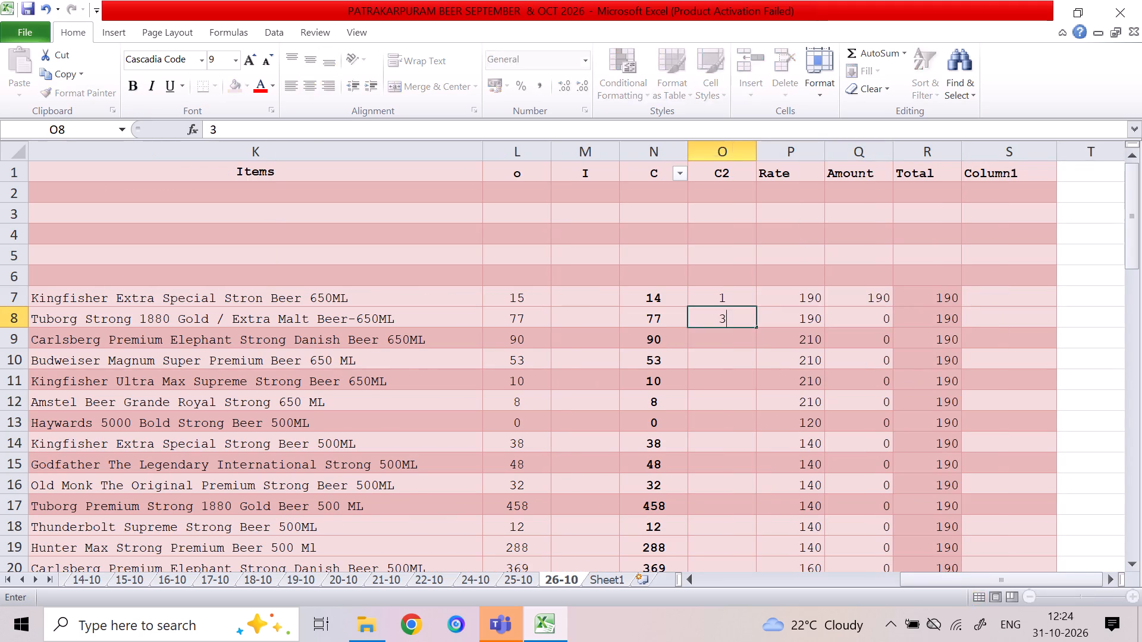
Enter C2 quantities of 17 for Carlsberg Premium Elephant 650ML and 4 for Budweiser Magnum 650 ML.
{"action": "key", "text": "Down"}
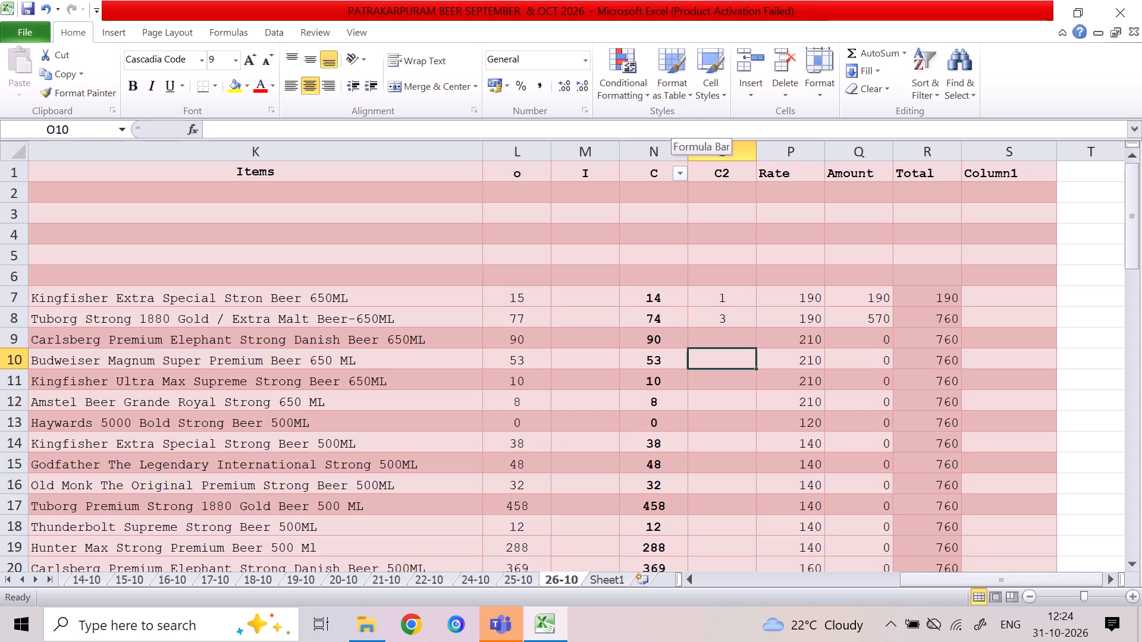
{"action": "key", "text": "Down"}
{"action": "key", "text": "Up"}
{"action": "key", "text": "Down"}
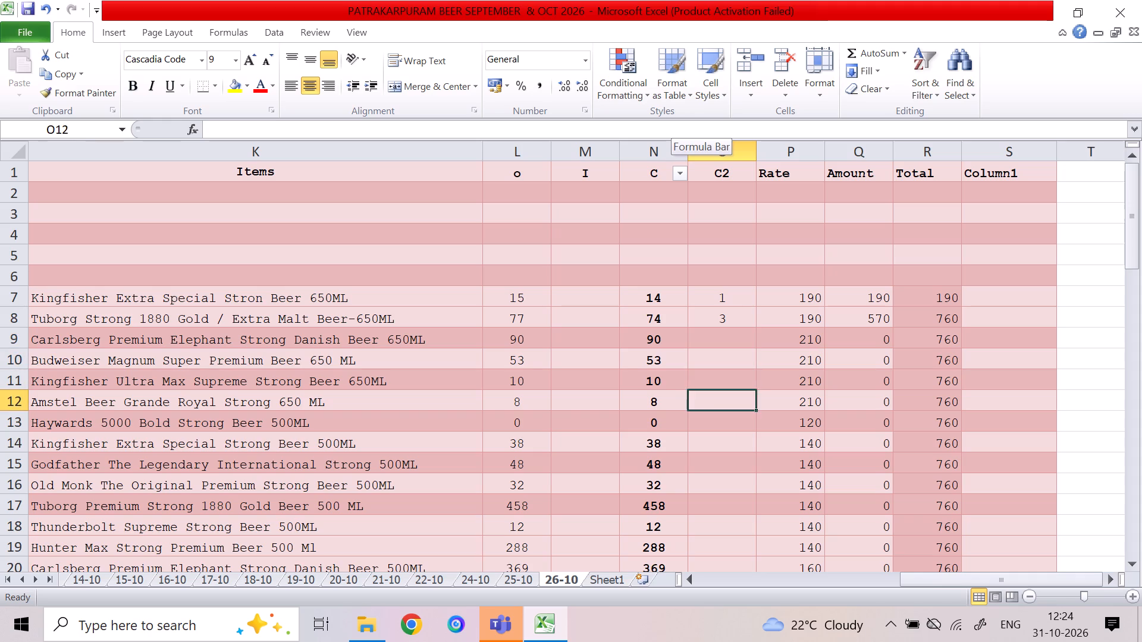
{"action": "key", "text": "Down"}
{"action": "key", "text": "Up"}
{"action": "key", "text": "Up"}
{"action": "key", "text": "Up"}
{"action": "key", "text": "Up"}
{"action": "type", "text": "17"}
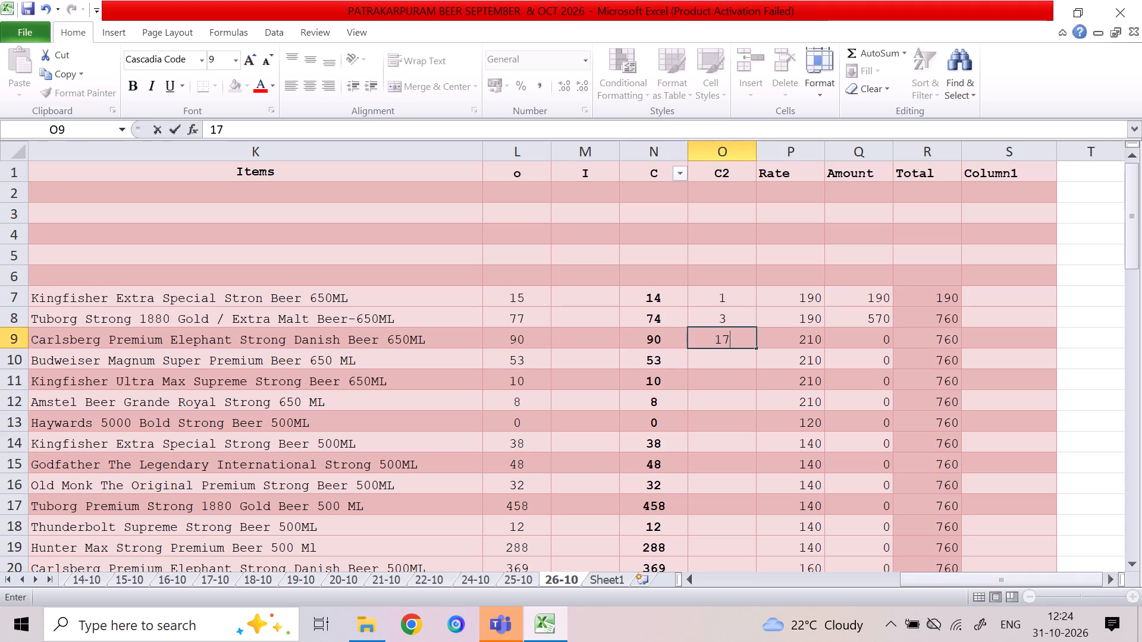
{"action": "key", "text": "Right"}
{"action": "key", "text": "Left"}
{"action": "key", "text": "Down"}
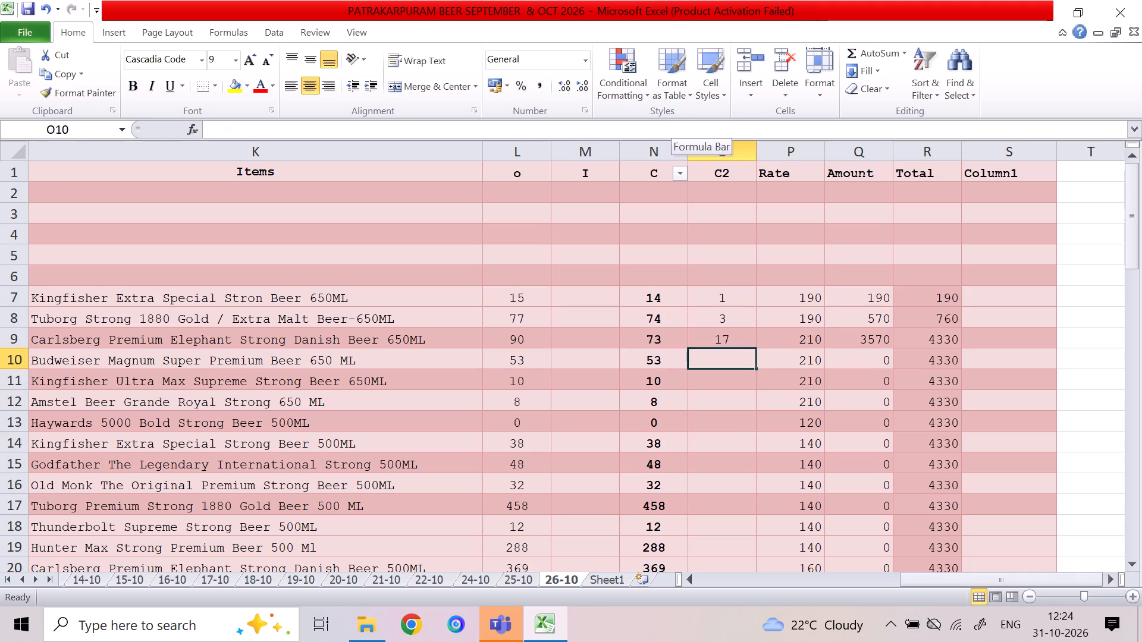
{"action": "key", "text": "4"}
{"action": "key", "text": "Down"}
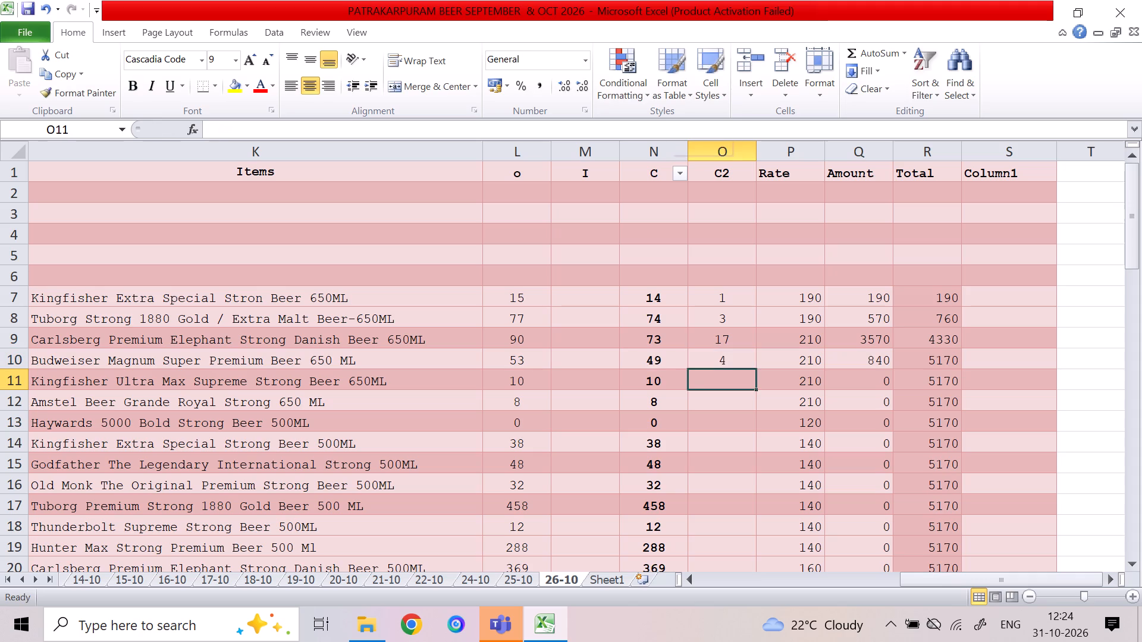
Enter a C2 quantity of 38 for Kingfisher Extra Special Strong Beer 500ML.
{"action": "key", "text": "Down"}
{"action": "key", "text": "Down"}
{"action": "key", "text": "Down"}
{"action": "key", "text": "Up"}
{"action": "type", "text": "38"}
{"action": "key", "text": "Down"}
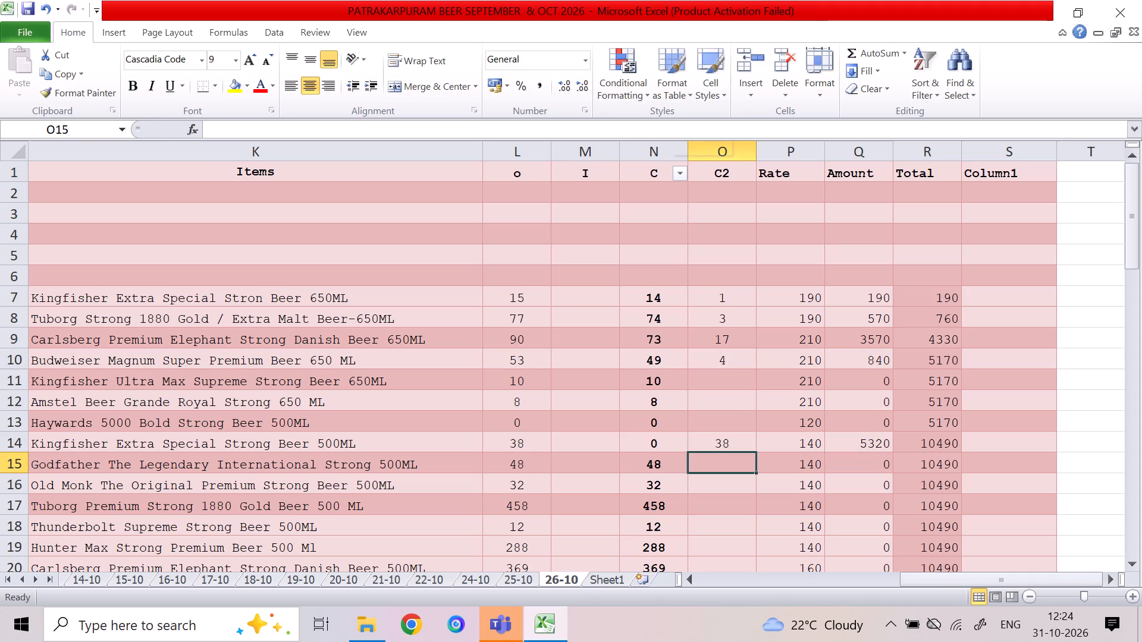
Enter C2 quantities of 83 for Tuborg Premium Strong 1880 Gold 500 ML and 2 for Hunter Max Strong 500 Ml.
{"action": "key", "text": "Down"}
{"action": "key", "text": "Down"}
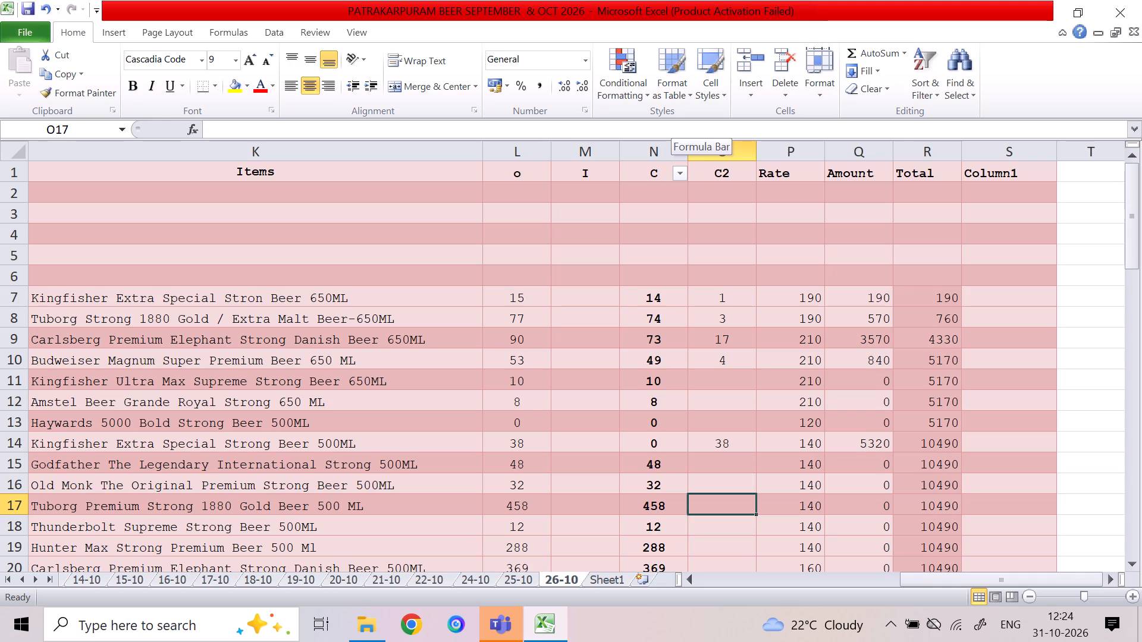
{"action": "type", "text": "83"}
{"action": "key", "text": "Down"}
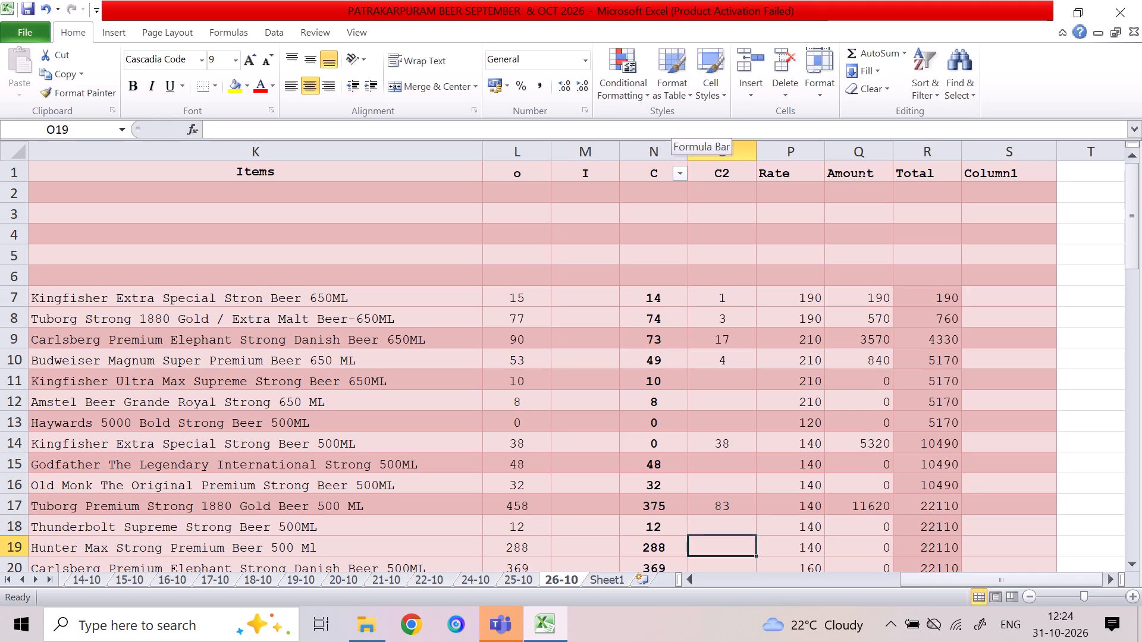
{"action": "key", "text": "2"}
{"action": "key", "text": "Down"}
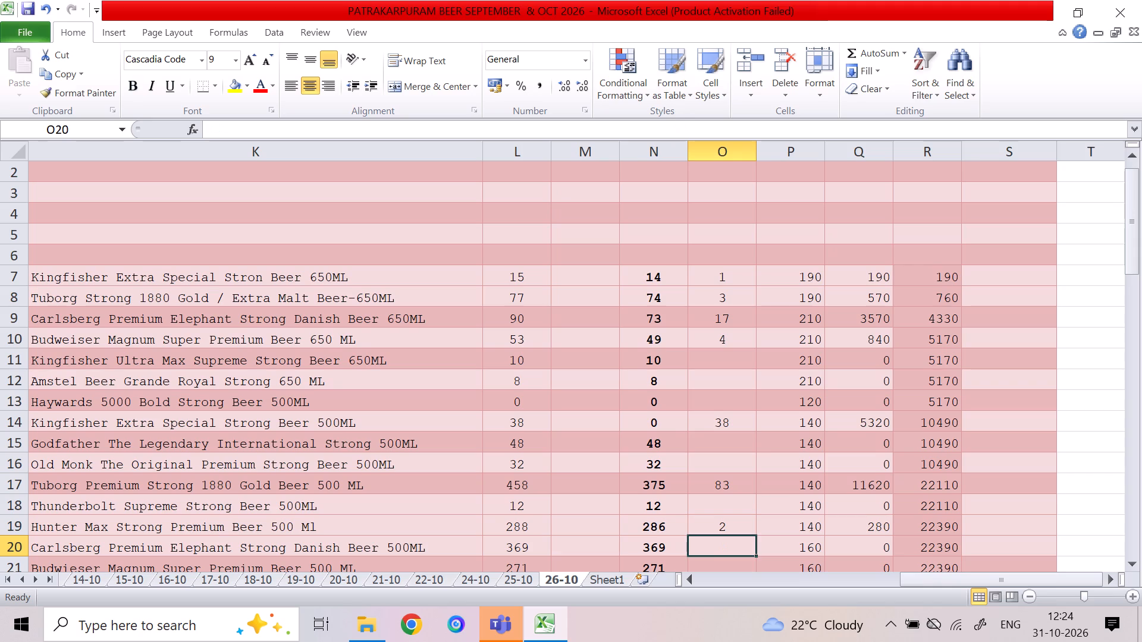
Enter C2 quantities of 87 for Carlsberg Premium Elephant 500ML and 72 for Budwieser Magnum 500 ML.
{"action": "type", "text": "87"}
{"action": "key", "text": "Down"}
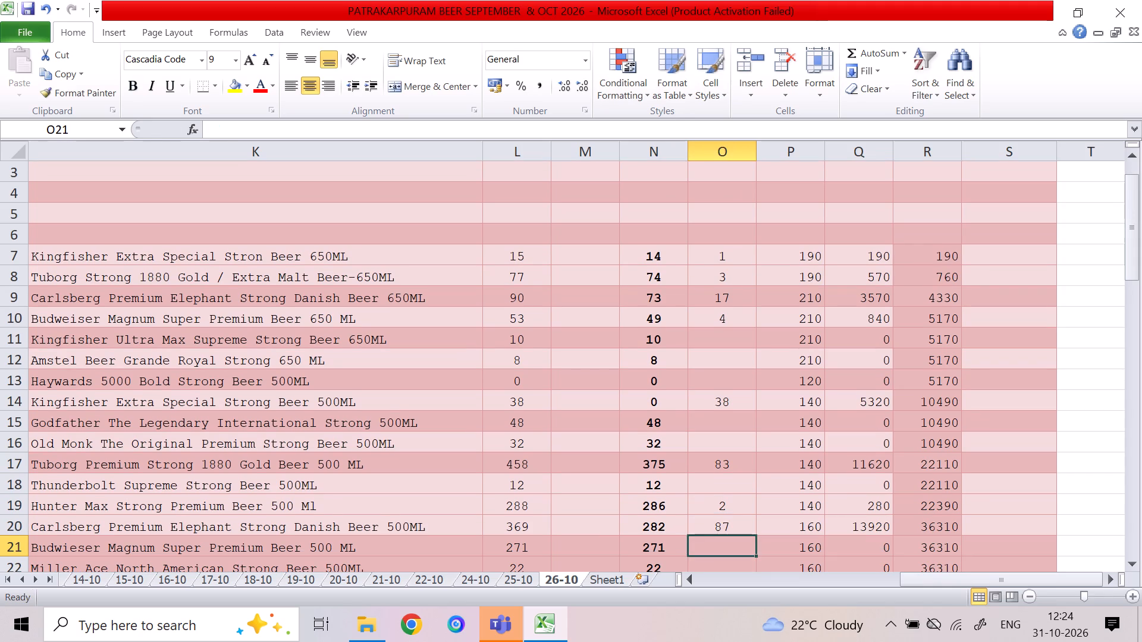
{"action": "type", "text": "72"}
{"action": "key", "text": "Down"}
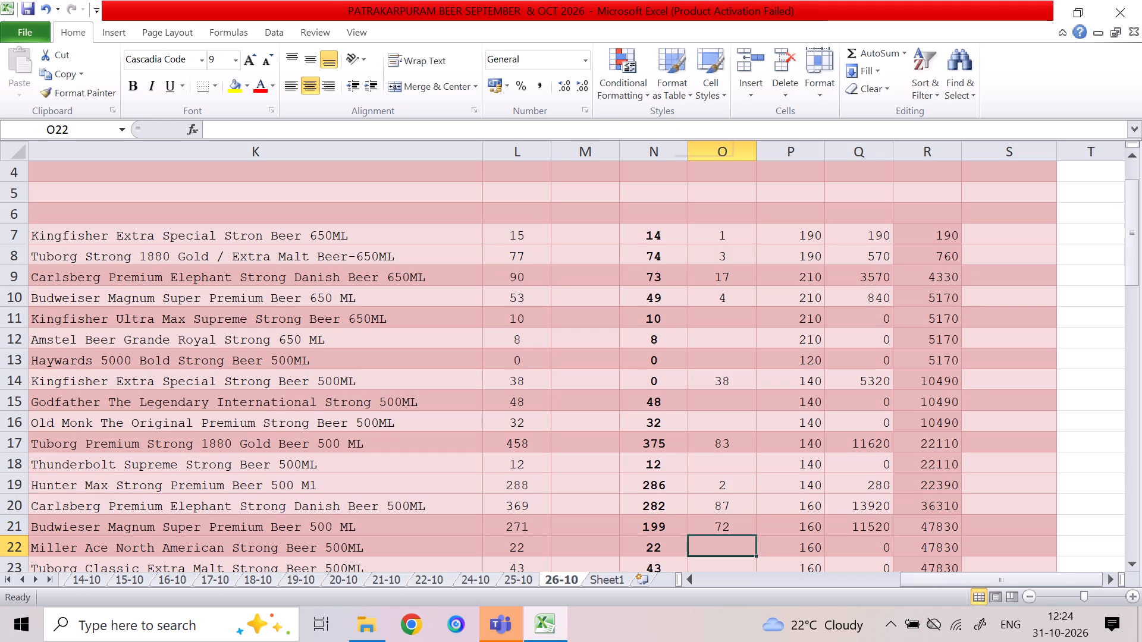
Enter C2 quantities of 8 for Miller Ace 500ML and 1 for Tuborg Classic Extra Malt 500ML.
{"action": "key", "text": "8"}
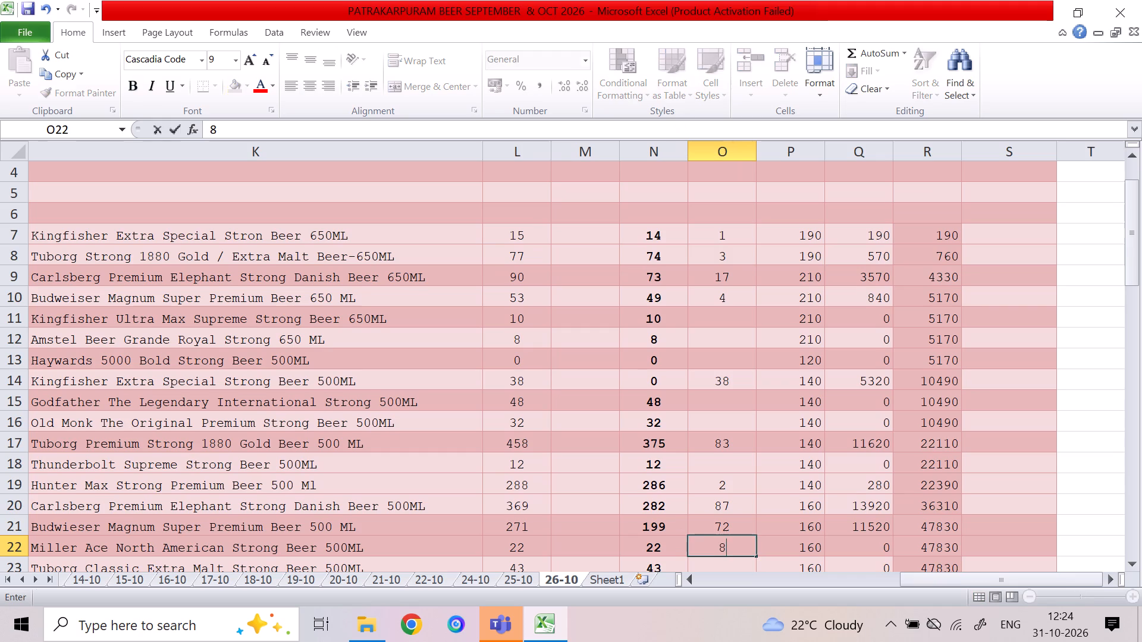
{"action": "key", "text": "Down"}
{"action": "key", "text": "1"}
{"action": "key", "text": "Down"}
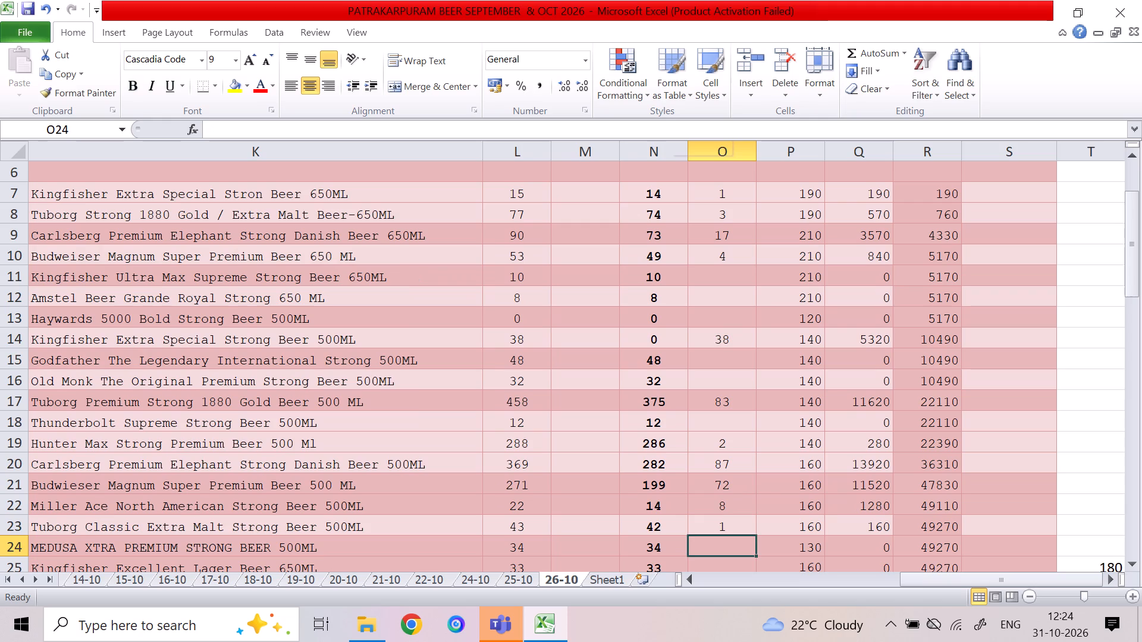
Enter a C2 quantity of 9 for Kingfisher Ultra Max Supreme Strong Beer 500 ML.
{"action": "key", "text": "Down"}
{"action": "key", "text": "Down"}
{"action": "key", "text": "Down"}
{"action": "key", "text": "Down"}
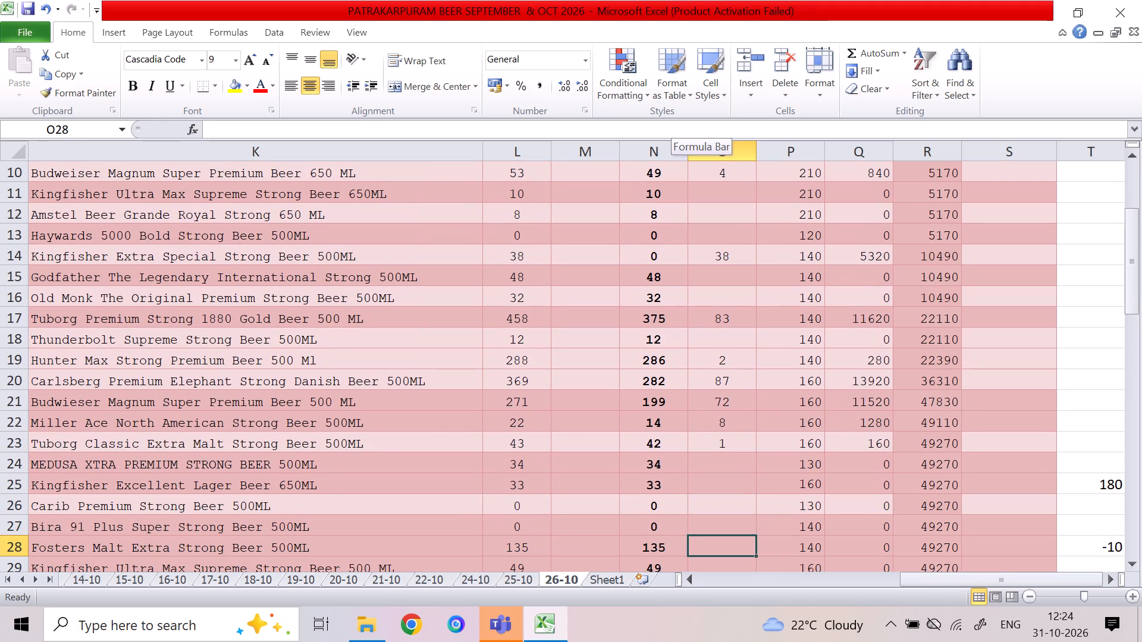
{"action": "key", "text": "Down"}
{"action": "key", "text": "Down"}
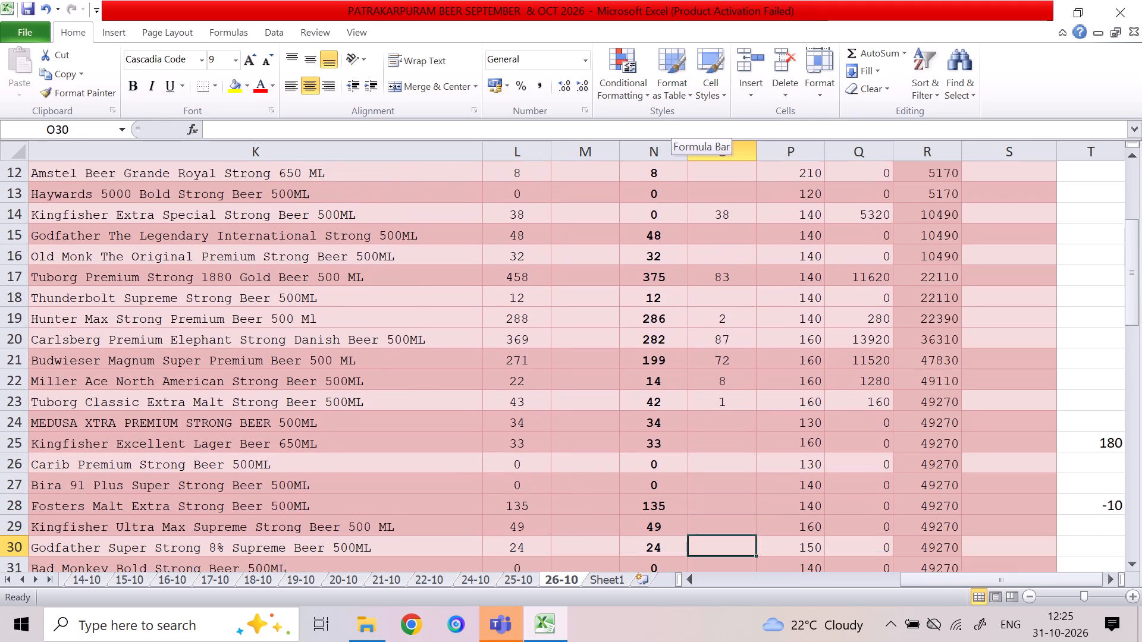
{"action": "key", "text": "Down"}
{"action": "key", "text": "Up"}
{"action": "key", "text": "Up"}
{"action": "key", "text": "9"}
{"action": "key", "text": "Down"}
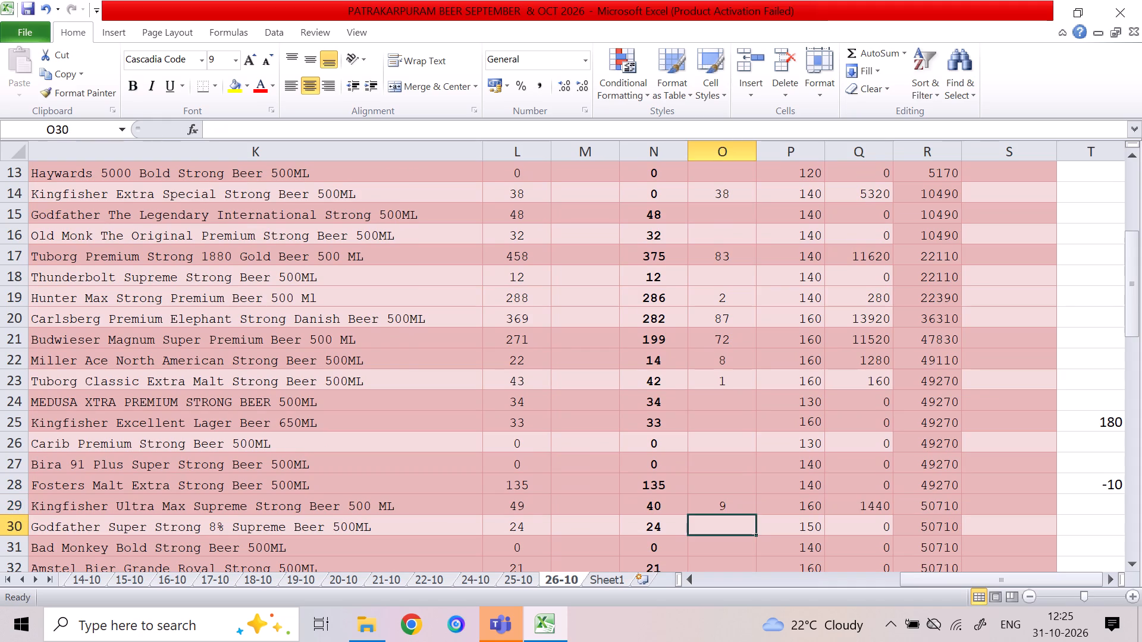
Enter C2 quantities of 4 for Amstel Bier Grande Royal Strong 500ML and 10 for Breezer All Flavoured 275ML.
{"action": "key", "text": "Down"}
{"action": "key", "text": "Down"}
{"action": "key", "text": "Down"}
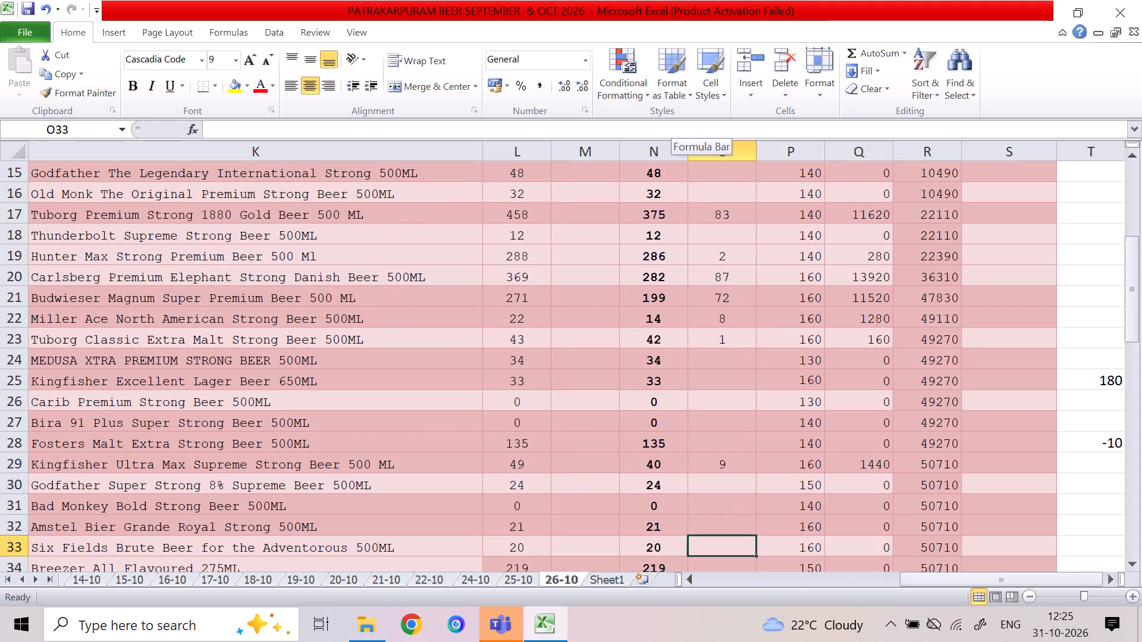
{"action": "key", "text": "Up"}
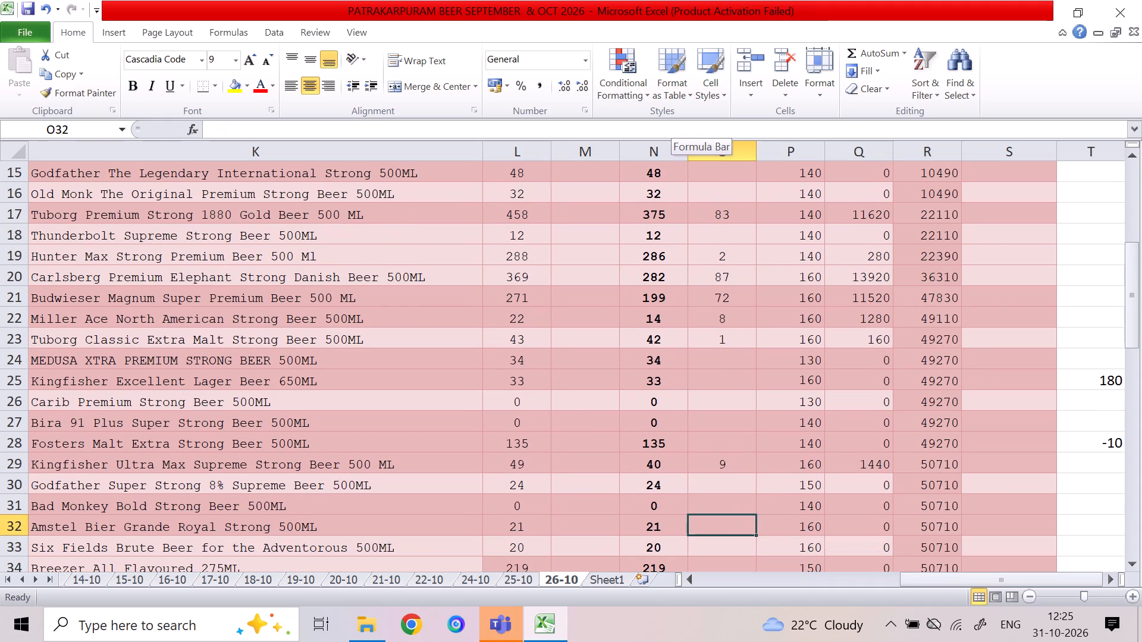
{"action": "key", "text": "4"}
{"action": "key", "text": "Down"}
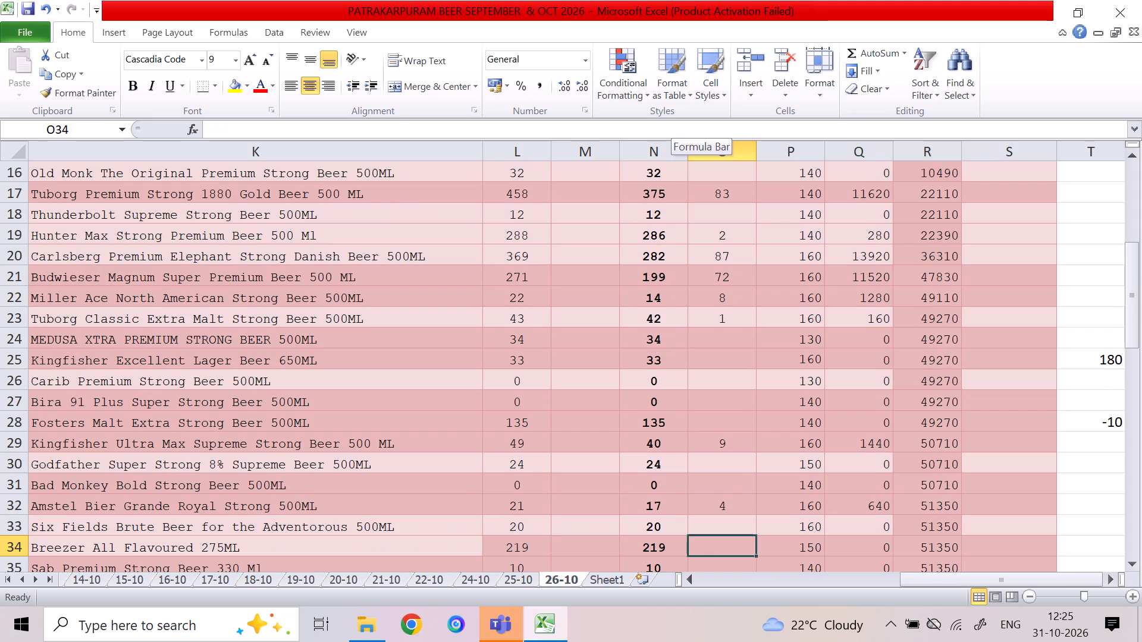
{"action": "type", "text": "10"}
{"action": "key", "text": "Down"}
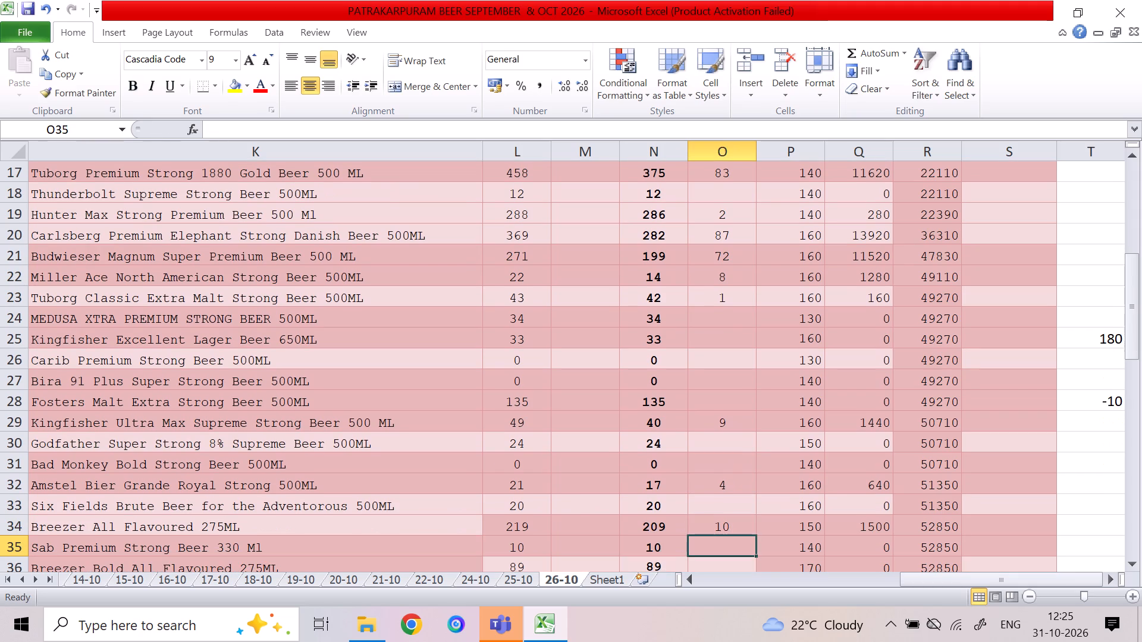
Enter C2 quantities of 14 for Budweiser Super Premium 500ML Lager and 4 for Hoegaarden Blanche Beer 500ML.
{"action": "key", "text": "Down"}
{"action": "key", "text": "Down"}
{"action": "key", "text": "Down"}
{"action": "key", "text": "Down"}
{"action": "key", "text": "Down"}
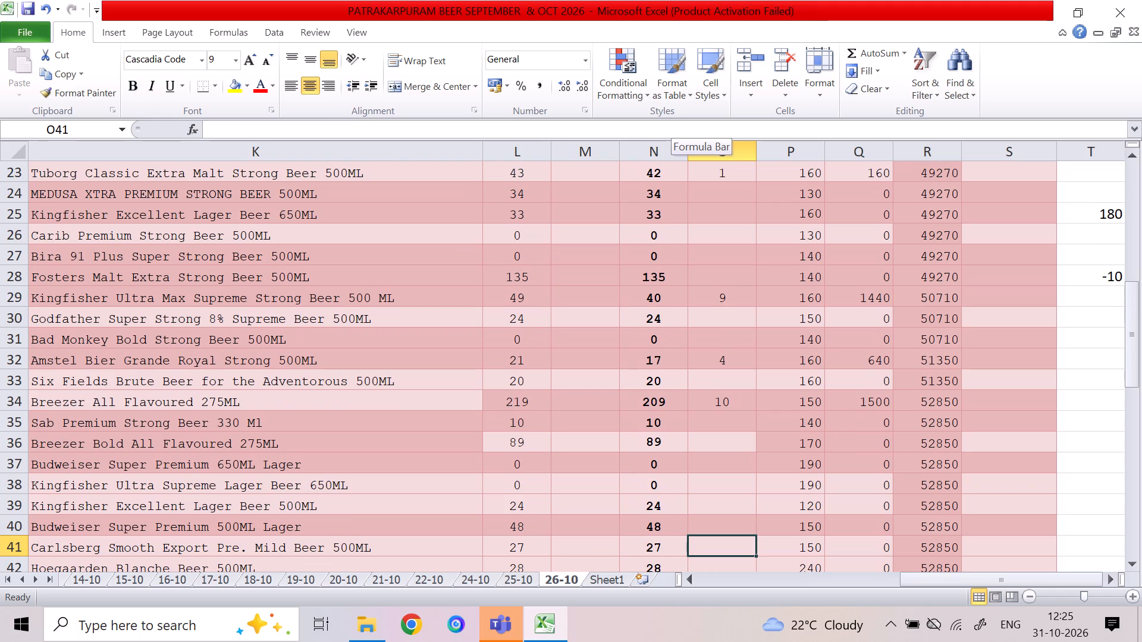
{"action": "key", "text": "Up"}
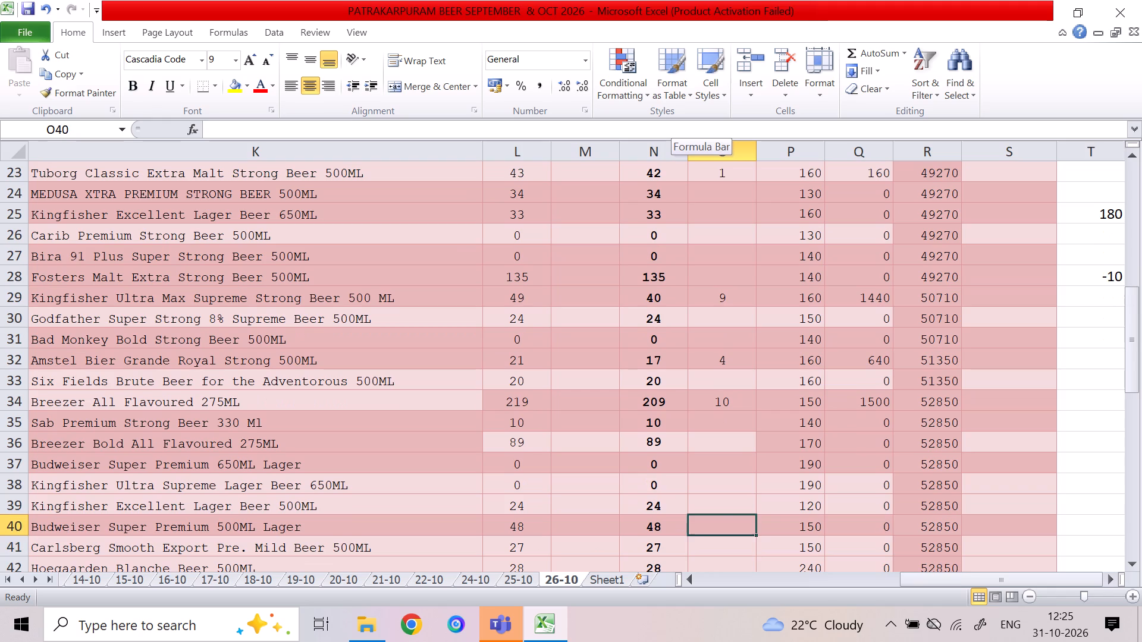
{"action": "type", "text": "14"}
{"action": "key", "text": "Down"}
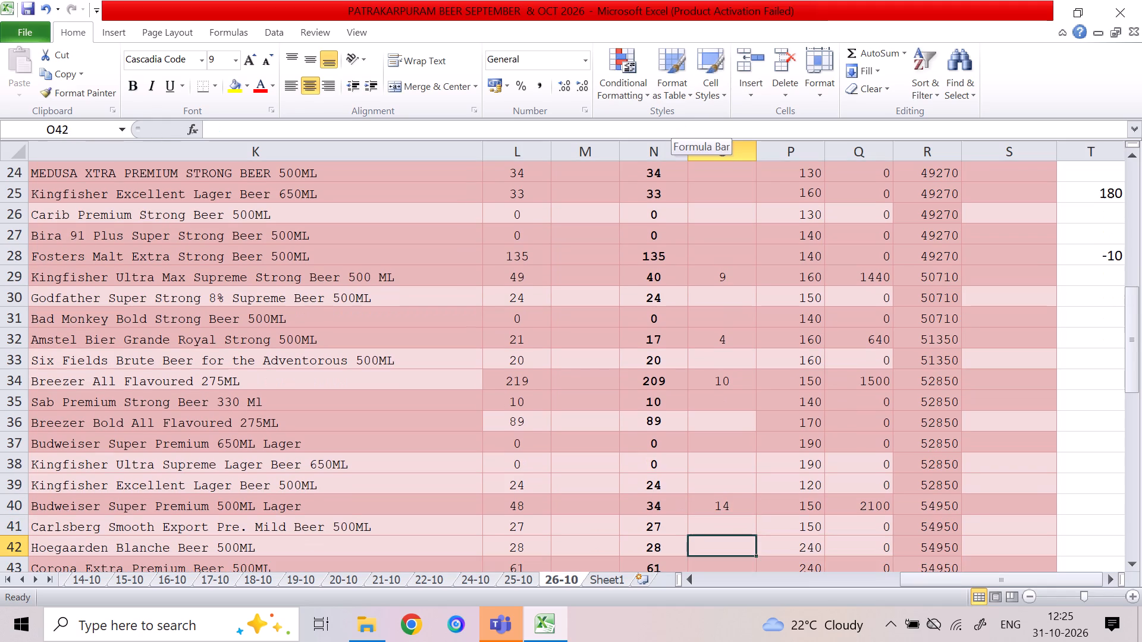
{"action": "key", "text": "4"}
{"action": "key", "text": "Down"}
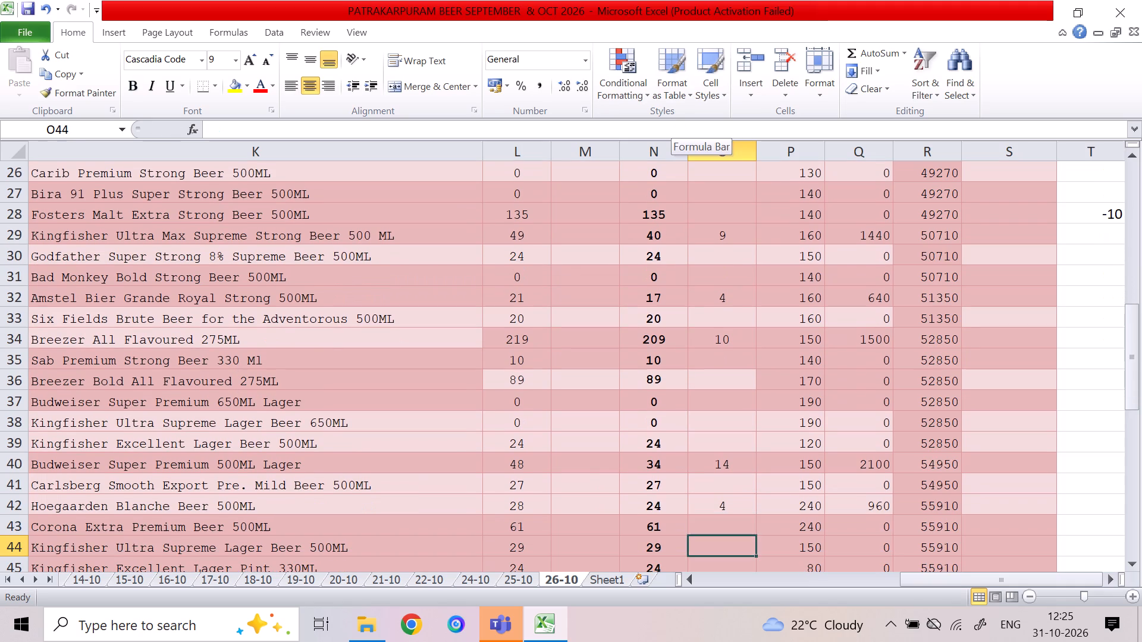
Enter C2 quantities of 5 for Kingfisher Ultra Supreme Lager 500ML and 2 for Kingfisher Ultra Supreme Lager 330ML.
{"action": "key", "text": "5"}
{"action": "key", "text": "Down"}
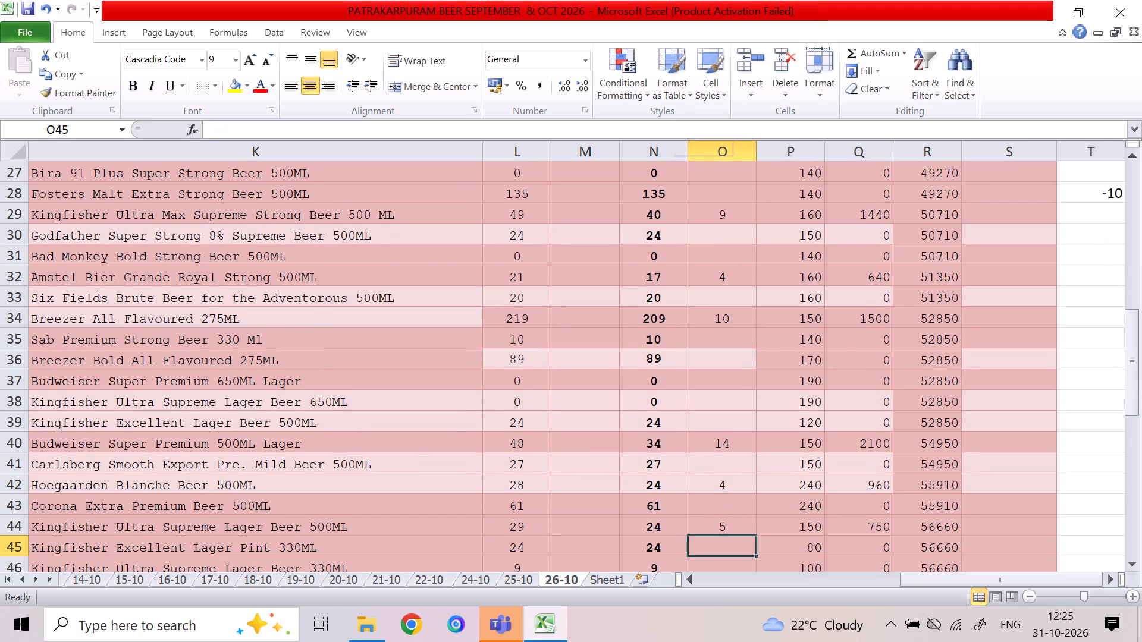
{"action": "key", "text": "2"}
{"action": "key", "text": "Down"}
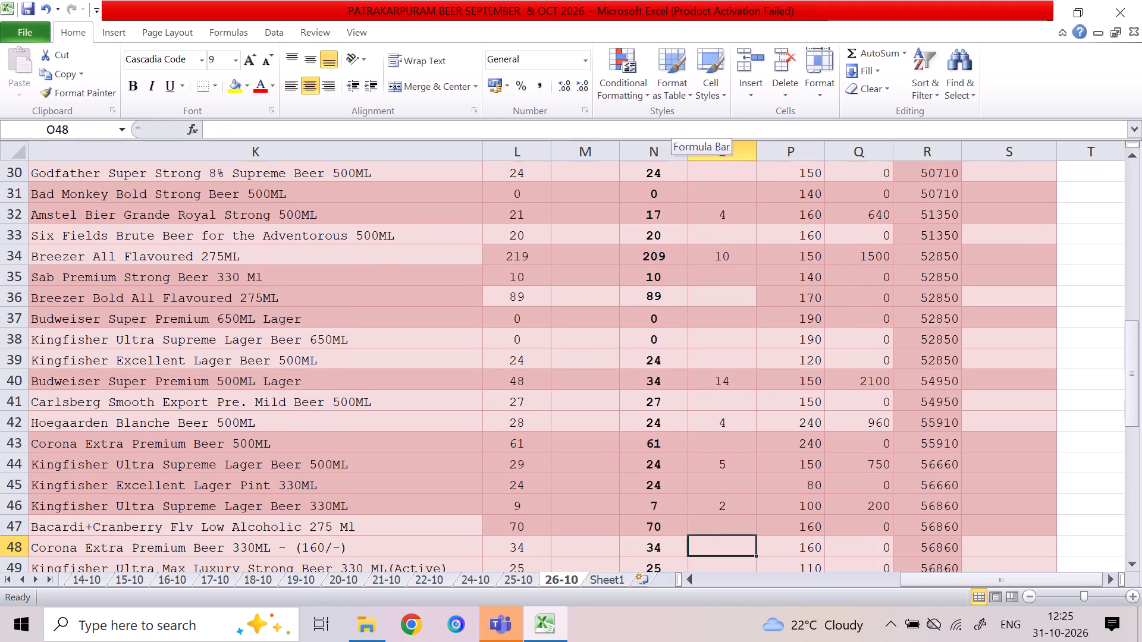
Enter C2 quantities of 6 for Bacardi+Cranberry 275 Ml and 12 for Corona Extra Premium Beer 330ML.
{"action": "key", "text": "Up"}
{"action": "key", "text": "6"}
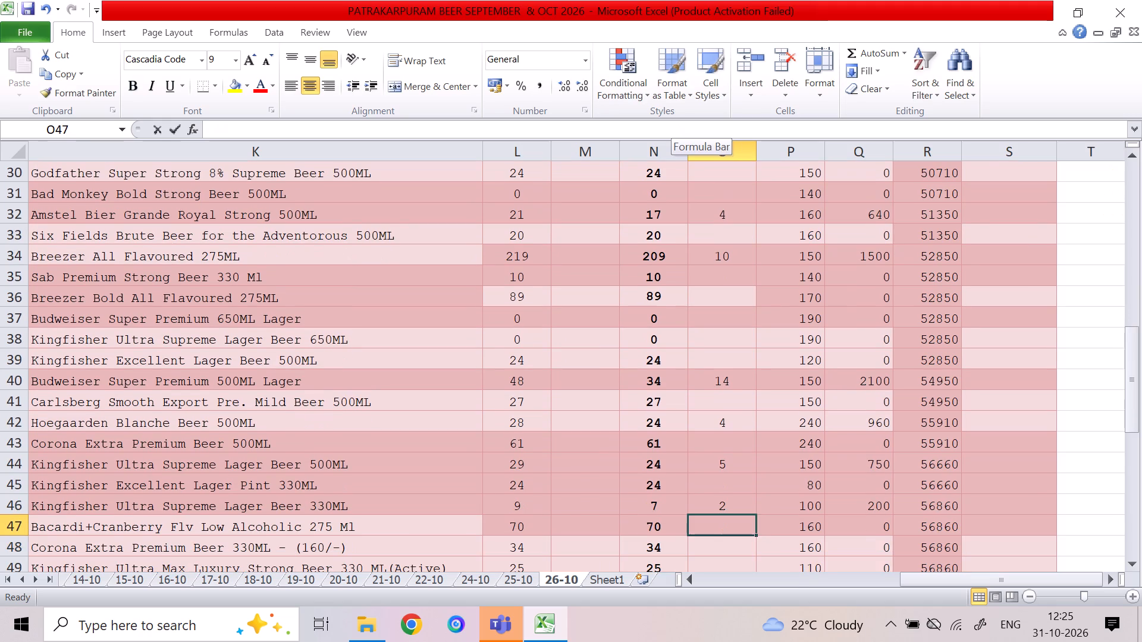
{"action": "key", "text": "Down"}
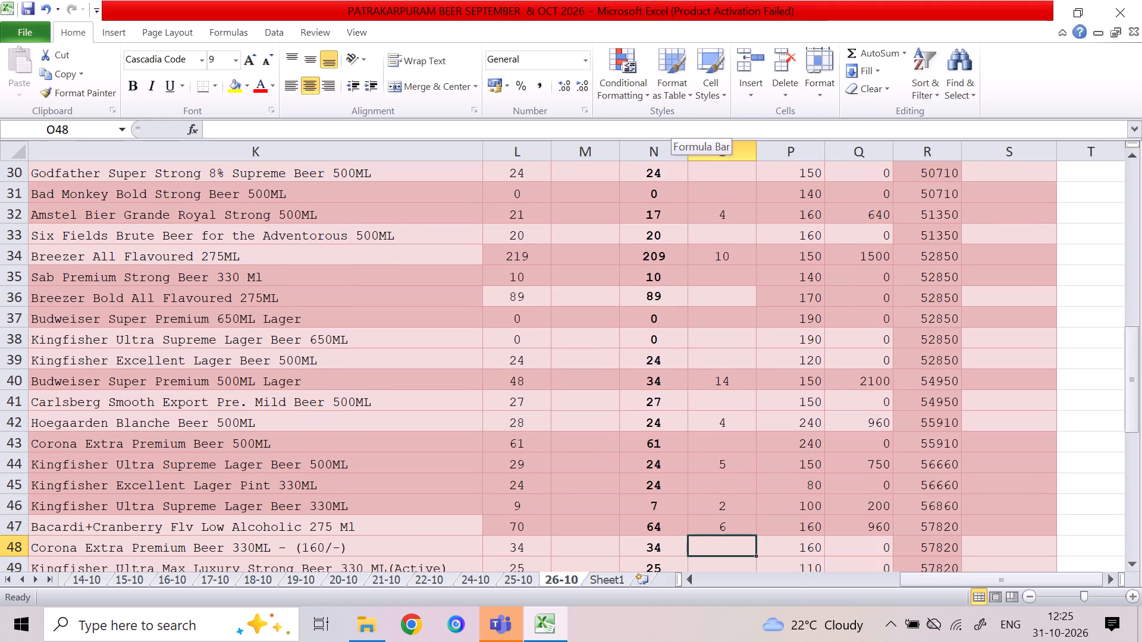
{"action": "type", "text": "12"}
{"action": "key", "text": "Down"}
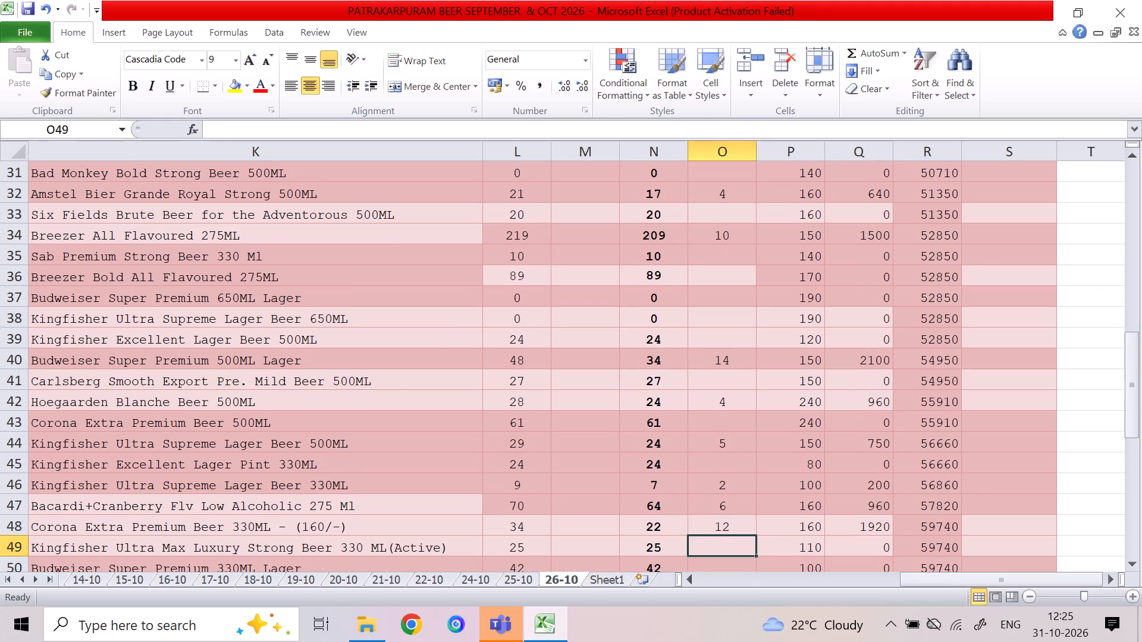
Enter C2 quantities of 5 for Budweiser Super Premium 330ML Lager and 1 for Hoegaarden Blanche Beer 330 ML.
{"action": "key", "text": "5"}
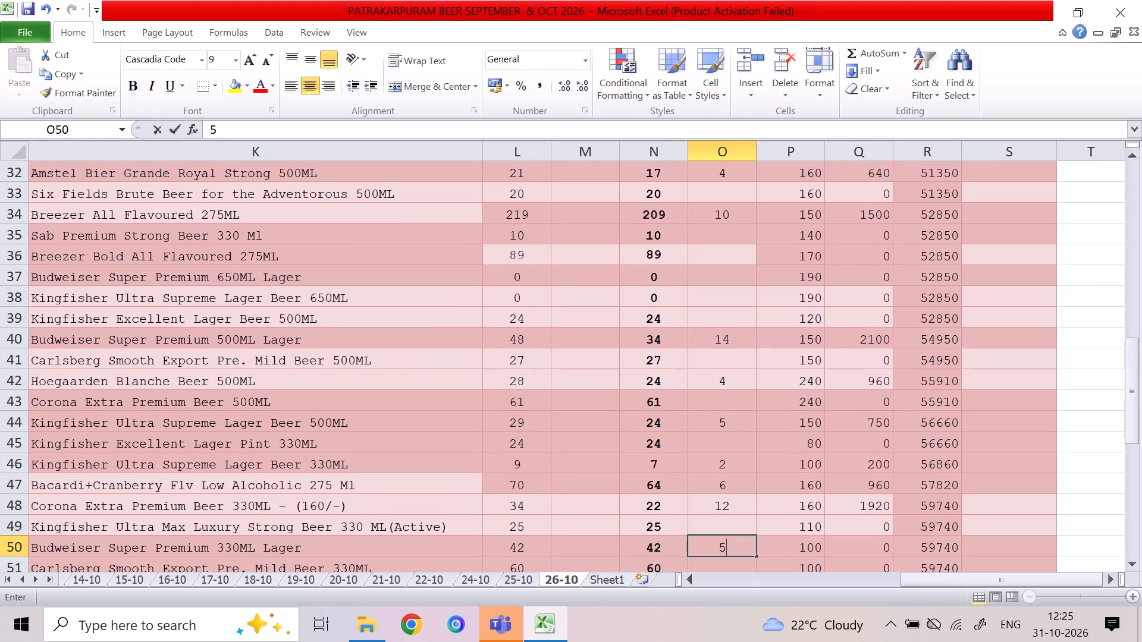
{"action": "key", "text": "Down"}
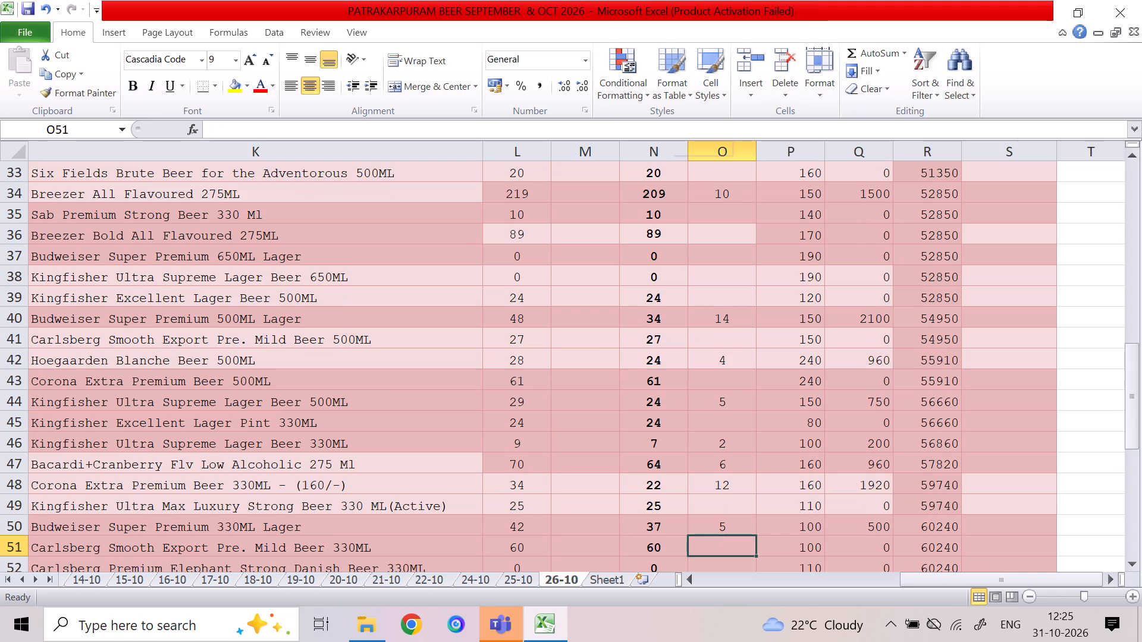
{"action": "key", "text": "Down"}
{"action": "key", "text": "Down"}
{"action": "key", "text": "1"}
{"action": "key", "text": "Down"}
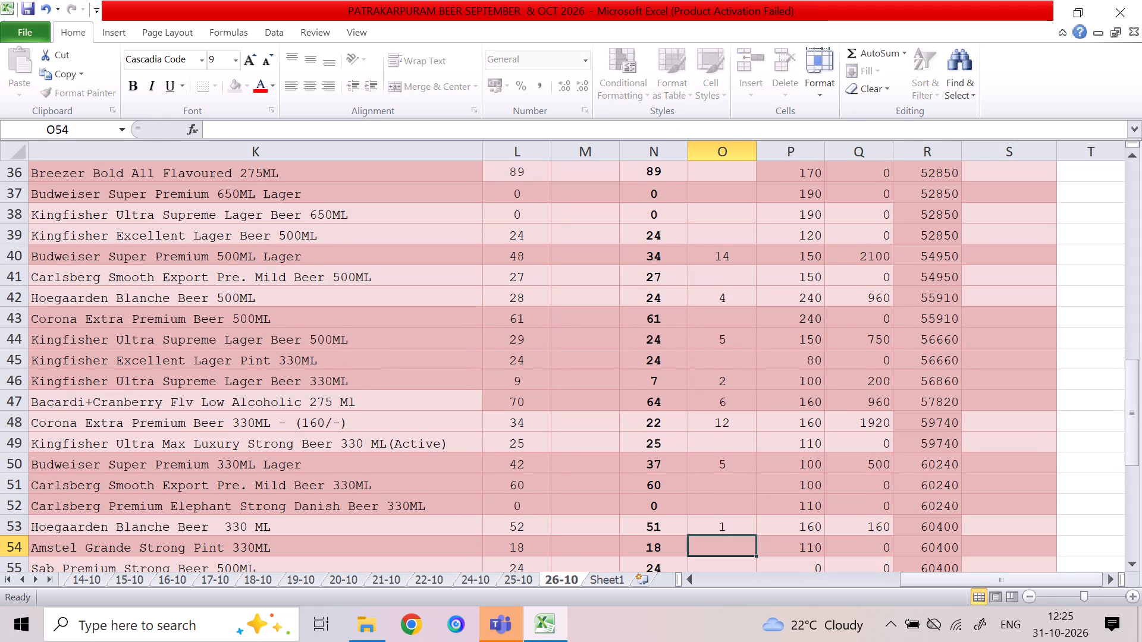
Review the remaining items below Hoegaarden 330 ML and the stock and amount totals at the end of the sheet.
{"action": "key", "text": "Down"}
{"action": "key", "text": "Down"}
{"action": "key", "text": "Down"}
{"action": "key", "text": "Down"}
{"action": "key", "text": "Down"}
{"action": "key", "text": "Down"}
{"action": "key", "text": "Down"}
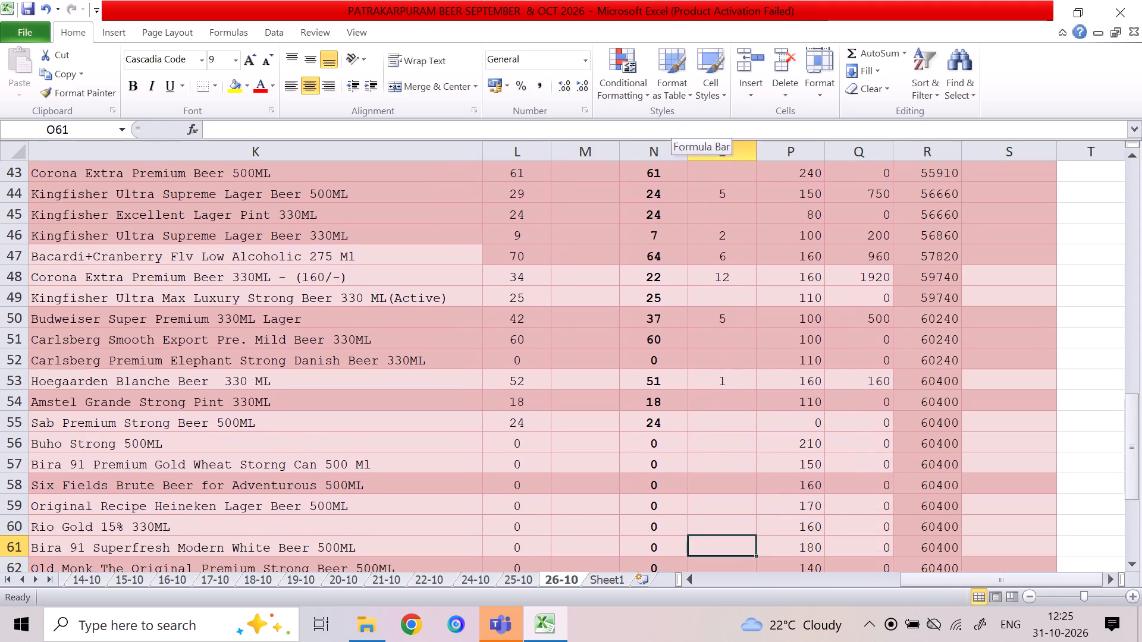
{"action": "key", "text": "Down"}
{"action": "key", "text": "Down"}
{"action": "key", "text": "Down"}
{"action": "key", "text": "Down"}
{"action": "key", "text": "Down"}
{"action": "key", "text": "Down"}
{"action": "key", "text": "Down"}
{"action": "key", "text": "Down"}
{"action": "key", "text": "Down"}
{"action": "key", "text": "Down"}
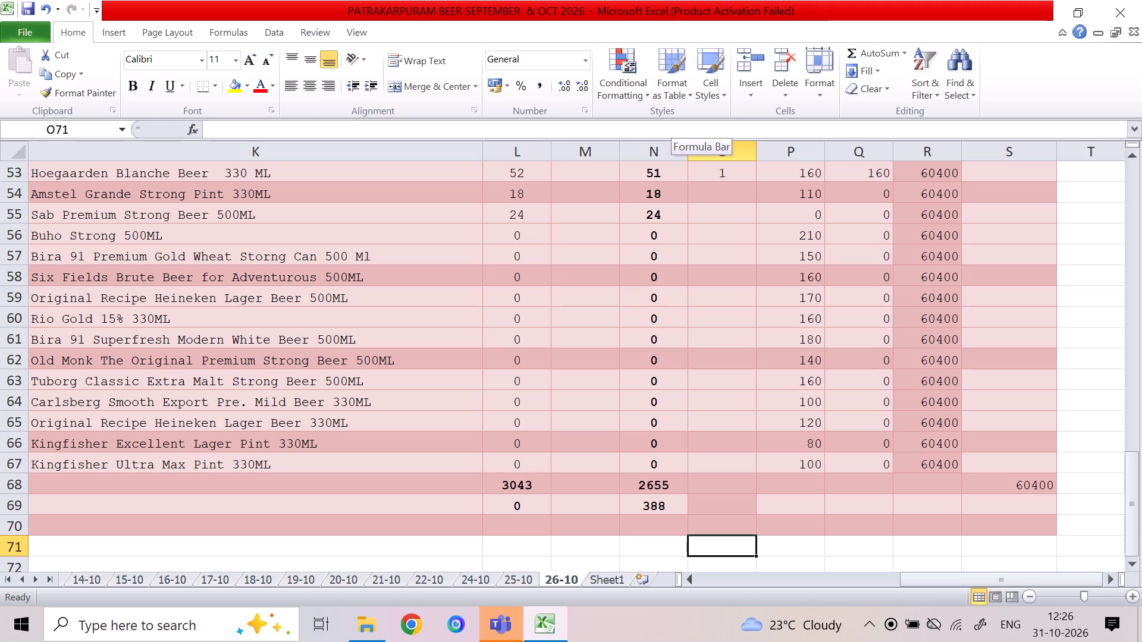
Save the workbook.
{"action": "key", "text": "ctrl+s"}
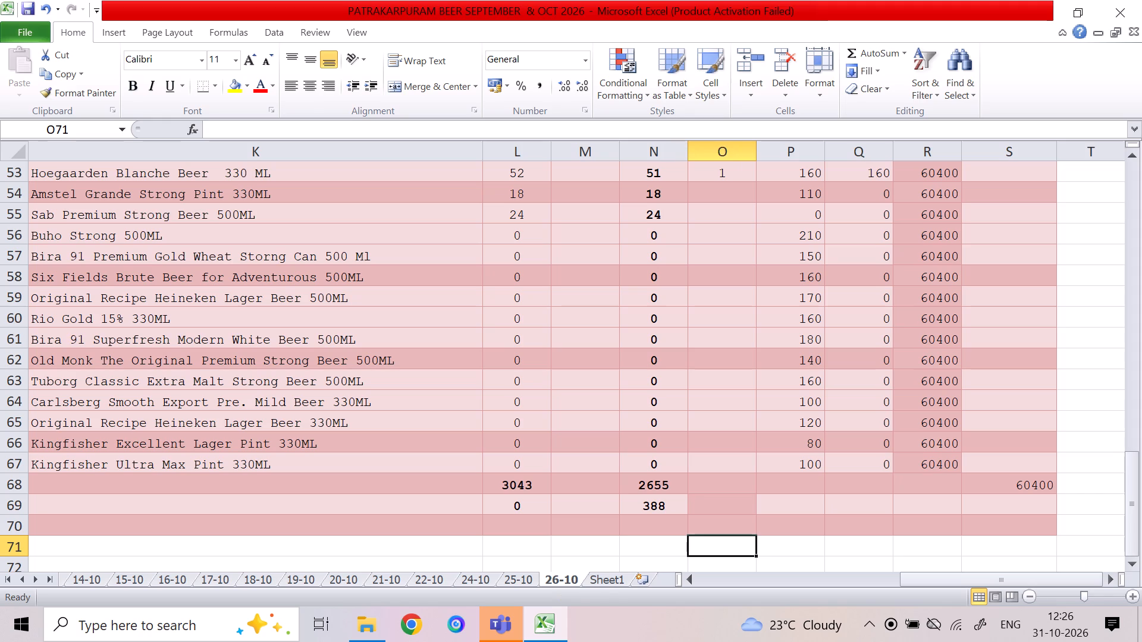
Create a copy of the 26-10 sheet at the end of the same workbook.
{"action": "right_click", "coordinate": [569, 580]}
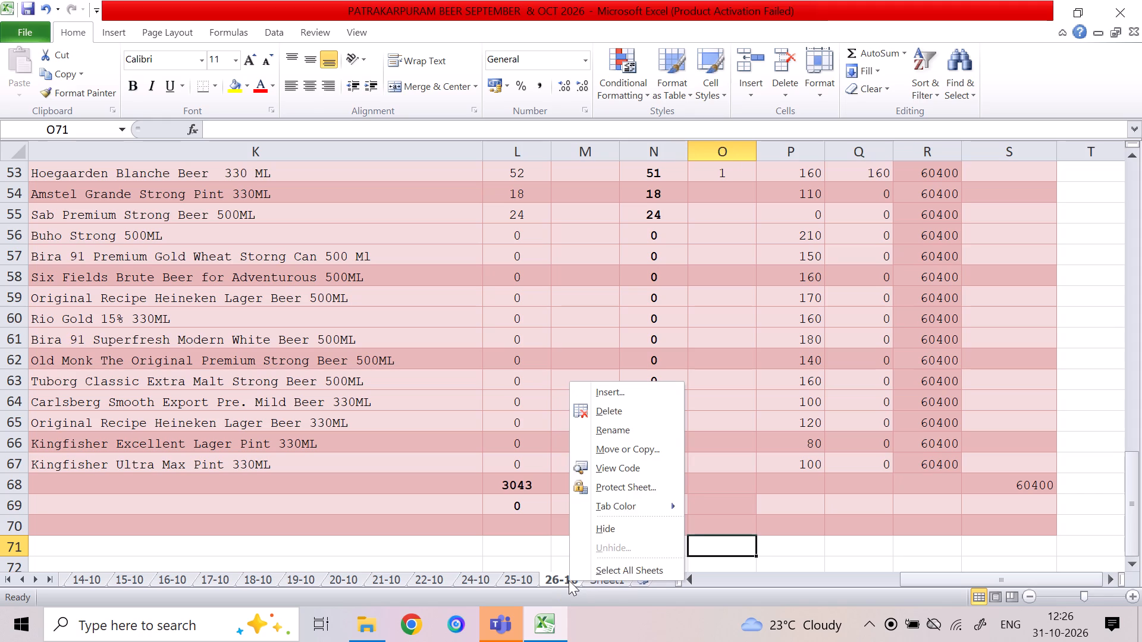
{"action": "left_click", "coordinate": [614, 446]}
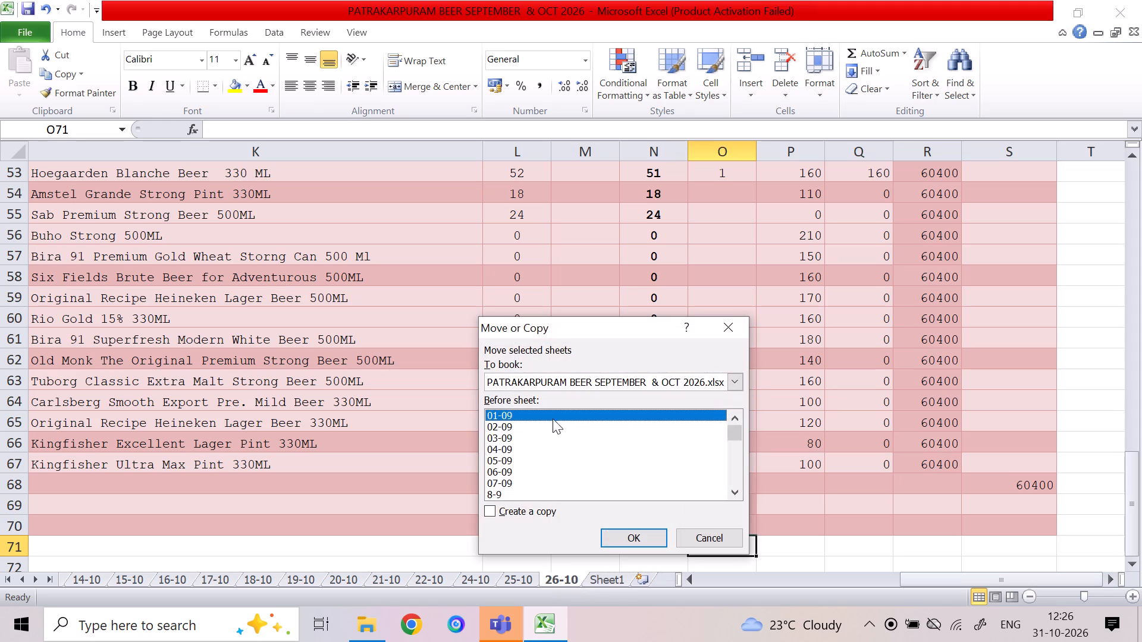
{"action": "left_click_drag", "start_coordinate": [742, 435], "coordinate": [742, 489]}
{"action": "left_click", "coordinate": [541, 498]}
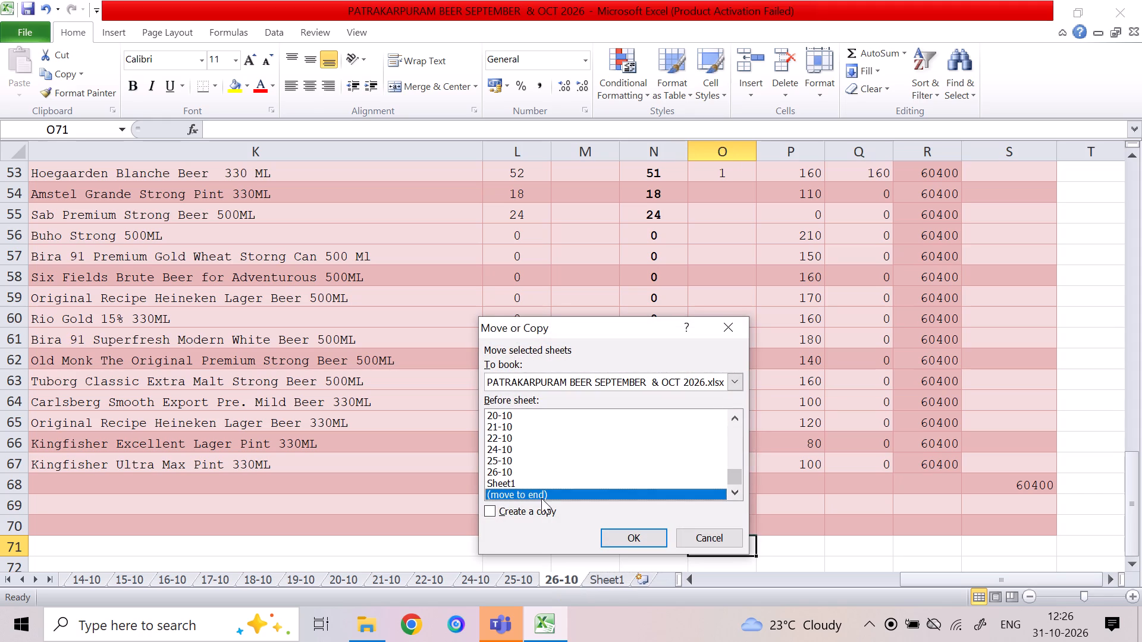
{"action": "left_click", "coordinate": [529, 507]}
{"action": "left_click", "coordinate": [619, 534]}
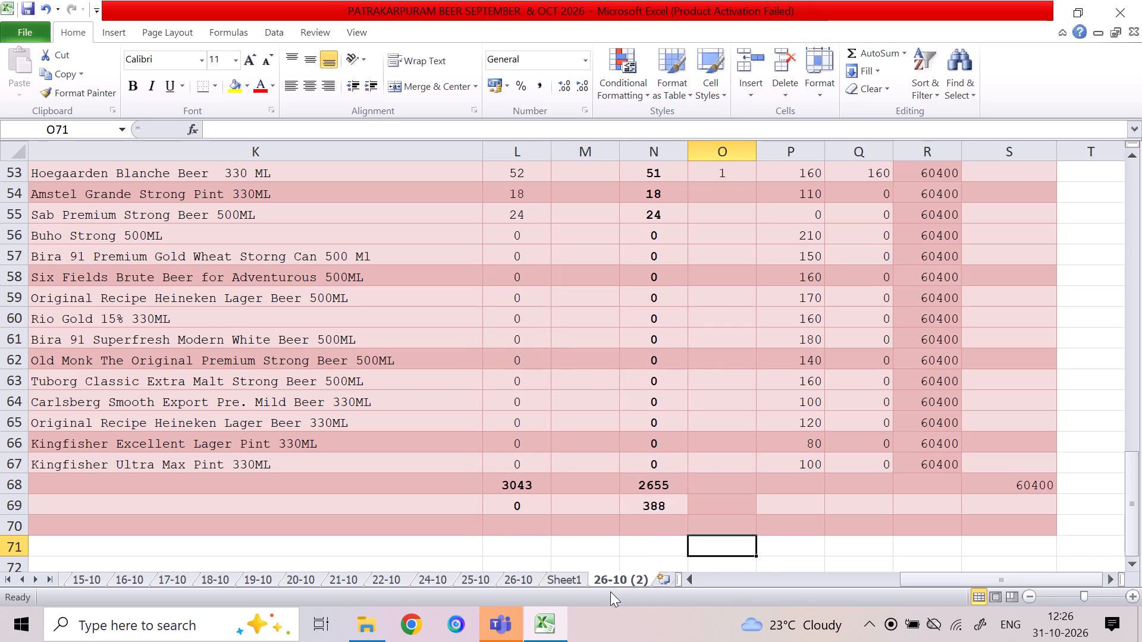
Rename the copied sheet 26-10 (2) as 27-10.
{"action": "right_click", "coordinate": [613, 583]}
{"action": "left_click", "coordinate": [646, 438]}
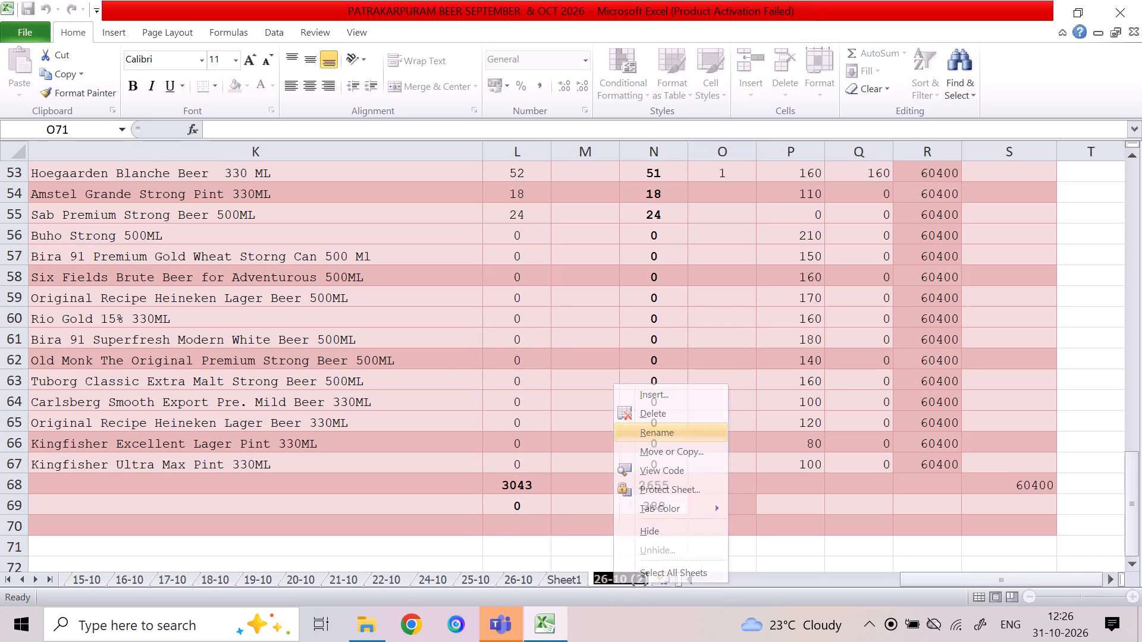
{"action": "type", "text": "27-10"}
{"action": "left_click", "coordinate": [635, 559]}
Move the 27-10 sheet between the 25-10 and 26-10 sheets.
{"action": "left_click_drag", "start_coordinate": [611, 584], "coordinate": [539, 575]}
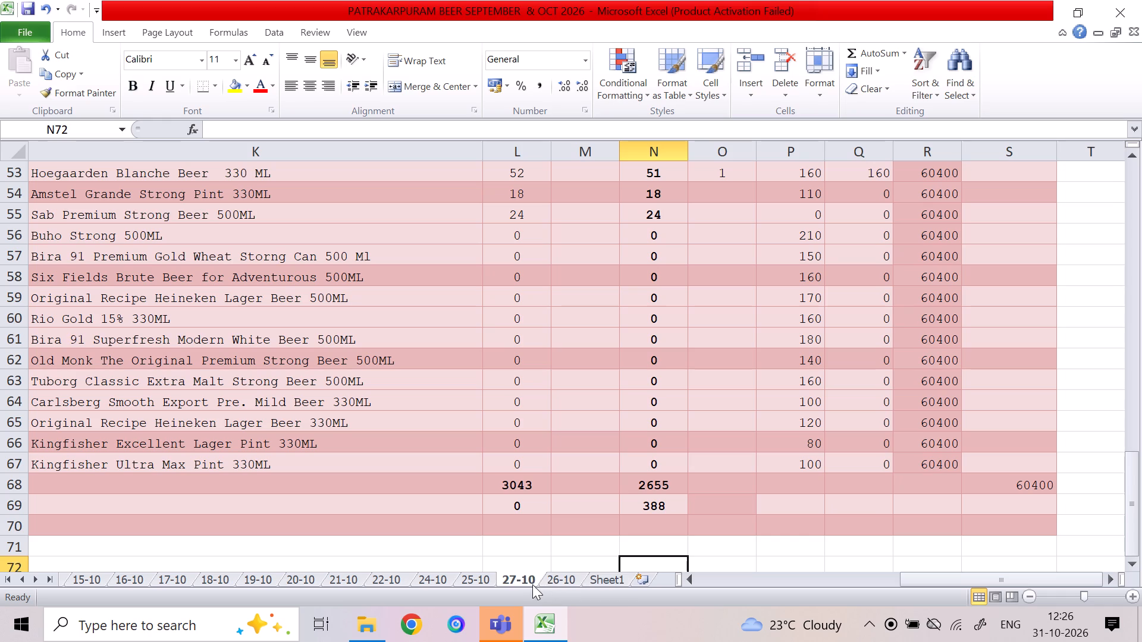
Move the 27-10 sheet to between the 26-10 sheet and Sheet1.
{"action": "left_click_drag", "start_coordinate": [523, 580], "coordinate": [580, 578]}
{"action": "left_click_drag", "start_coordinate": [580, 578], "coordinate": [588, 570]}
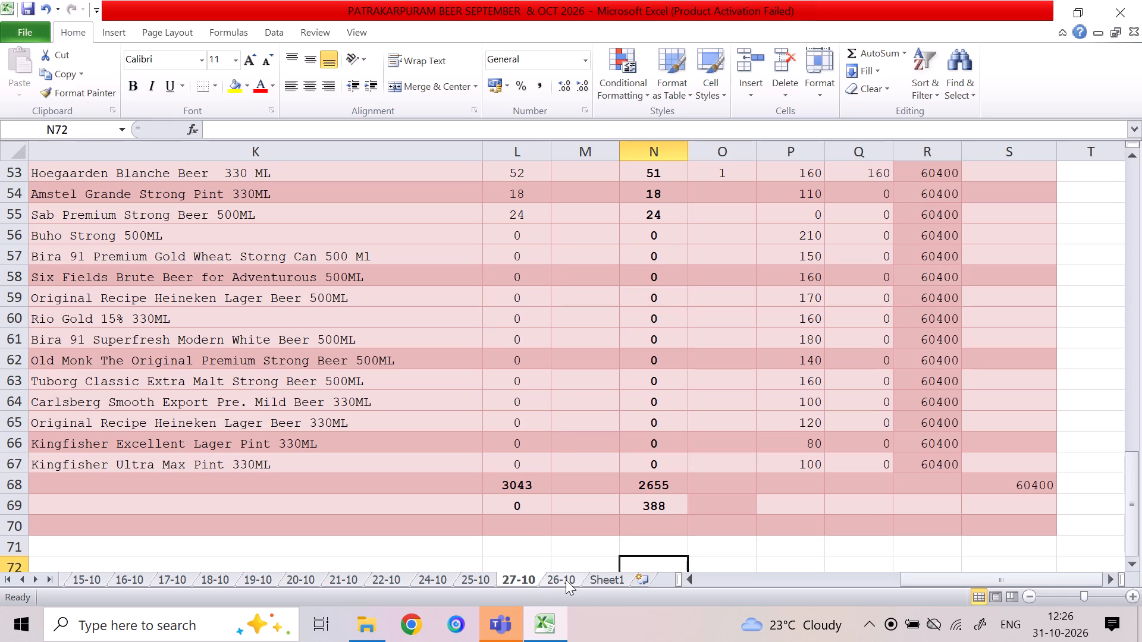
{"action": "left_click_drag", "start_coordinate": [566, 580], "coordinate": [517, 577]}
{"action": "left_click", "coordinate": [555, 580]}
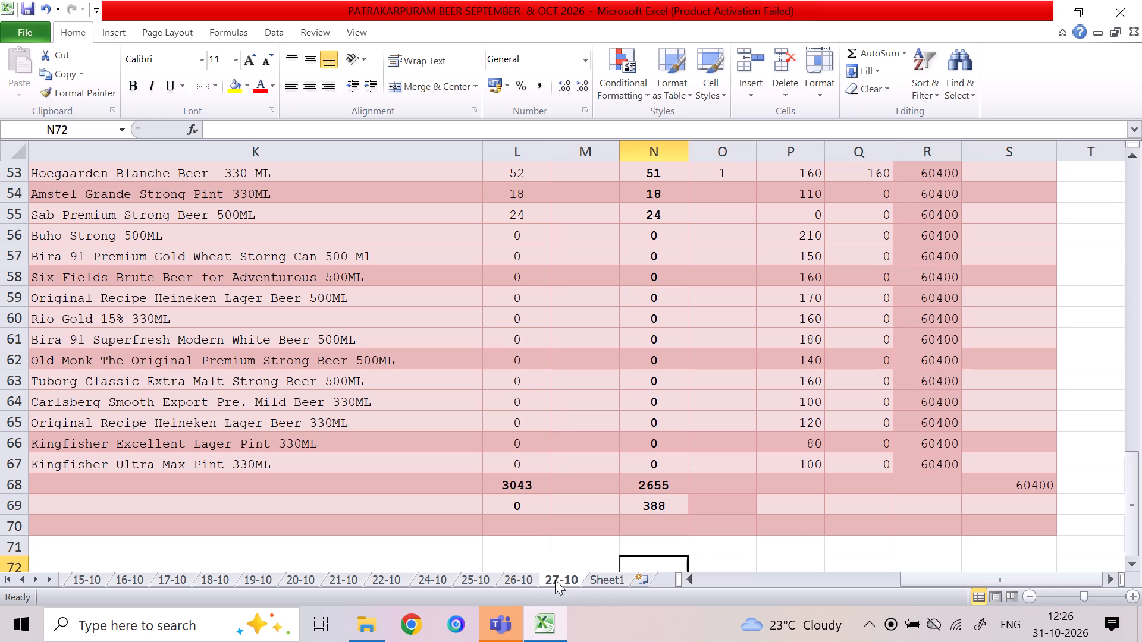
Change the first voucher date, in cell A2 of the 27-10 sheet, to 27-10-2026.
{"action": "left_click", "coordinate": [901, 590]}
{"action": "left_click_drag", "start_coordinate": [906, 580], "coordinate": [688, 580]}
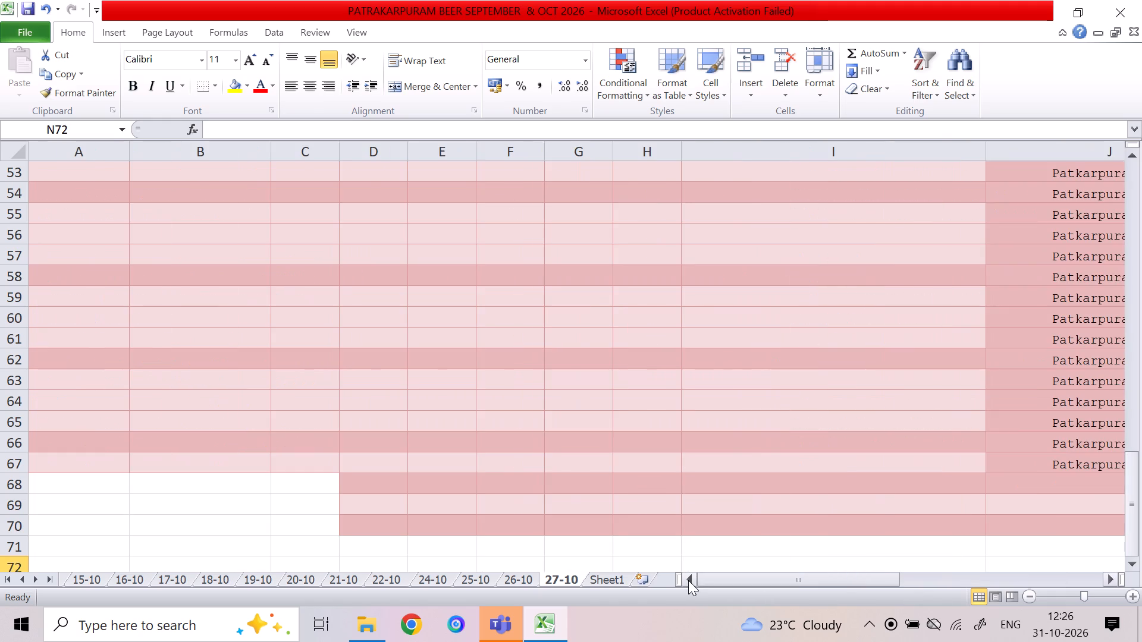
{"action": "left_click_drag", "start_coordinate": [1134, 502], "coordinate": [1137, 190]}
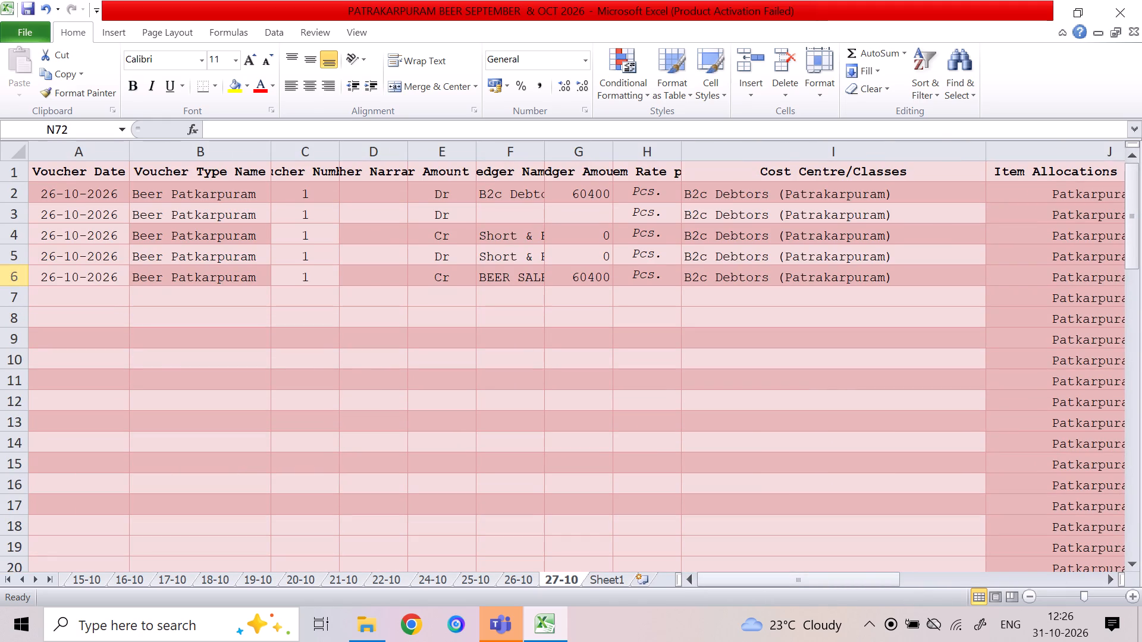
{"action": "double_click", "coordinate": [53, 193]}
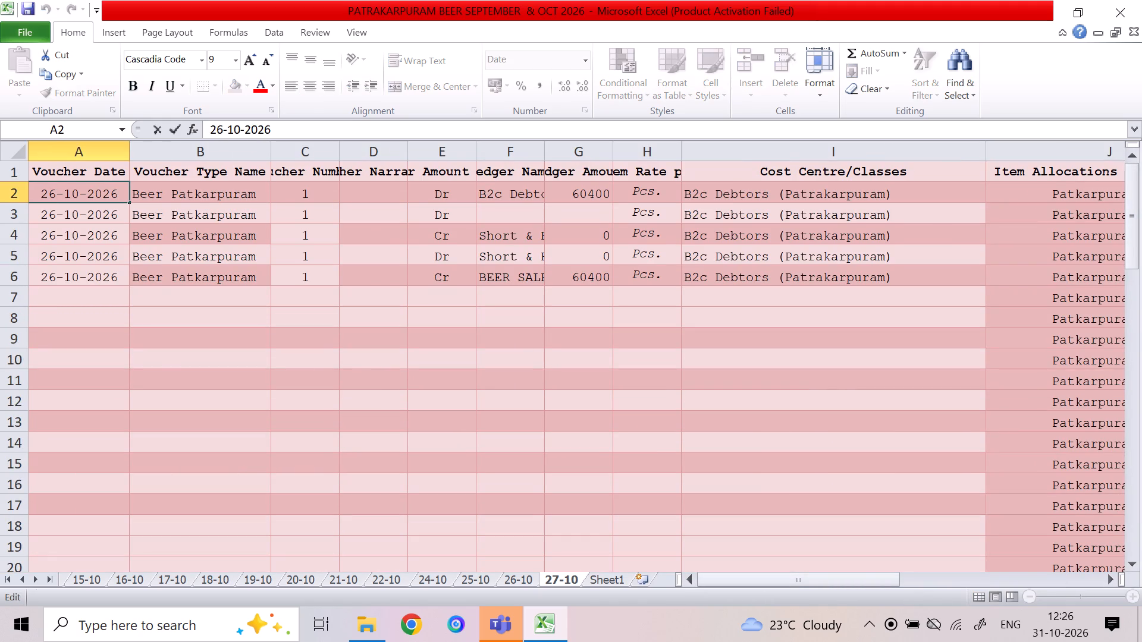
{"action": "key", "text": "BackSpace"}
{"action": "key", "text": "7"}
{"action": "key", "text": "Return"}
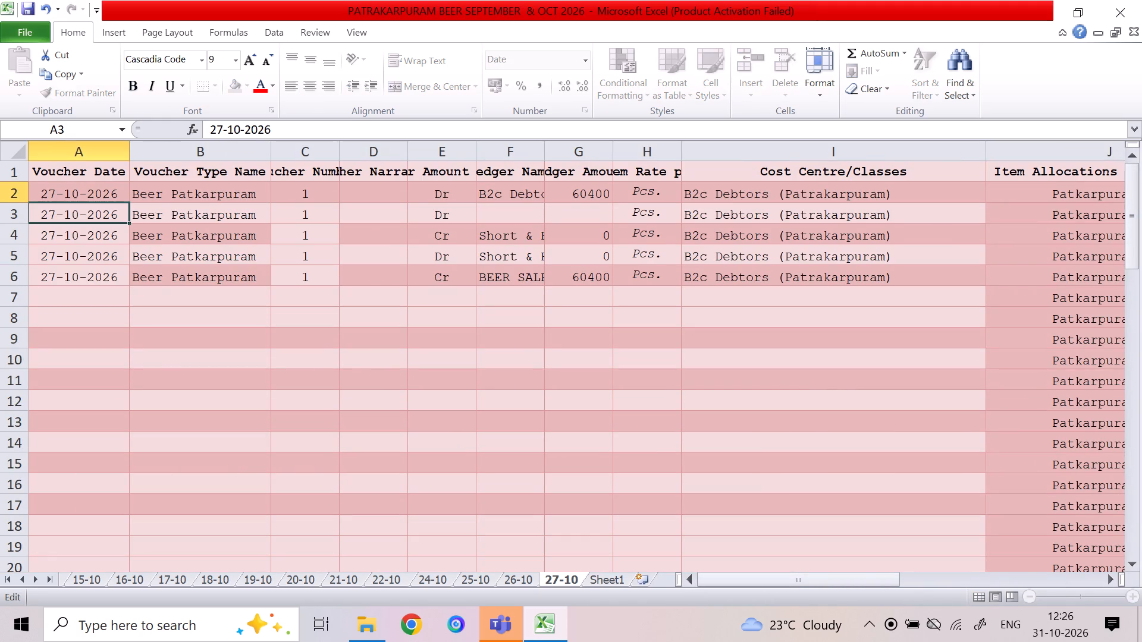
Copy the item quantities in closing column C and paste them as values only into opening column o, starting at cell L7.
{"action": "left_click", "coordinate": [272, 312]}
{"action": "left_click_drag", "start_coordinate": [729, 575], "coordinate": [876, 575]}
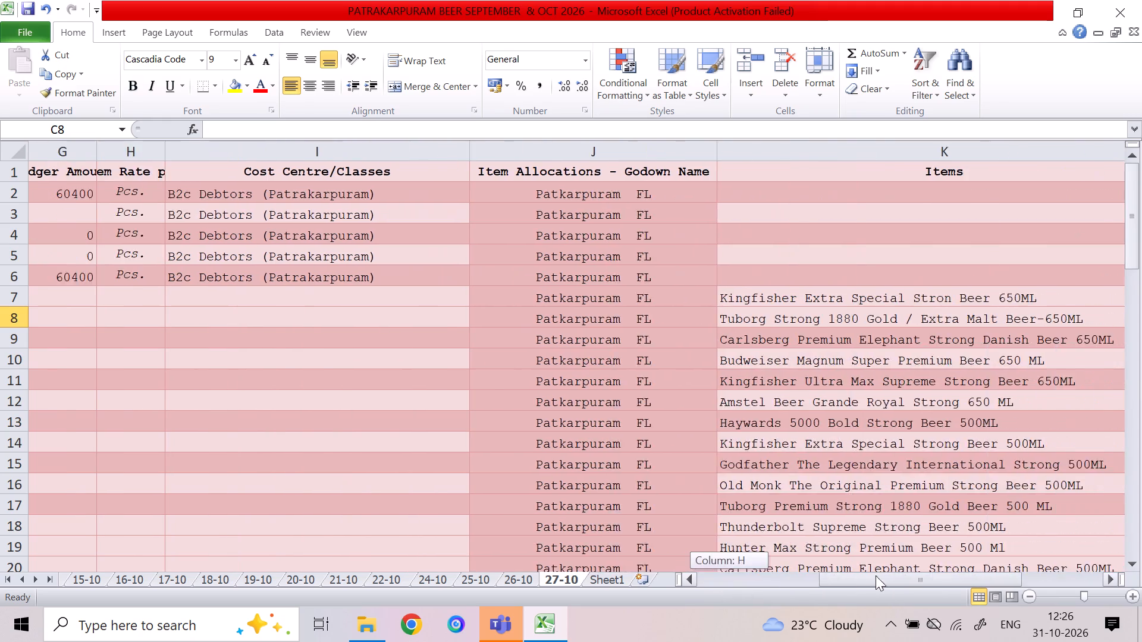
{"action": "left_click_drag", "start_coordinate": [876, 575], "coordinate": [960, 577]}
{"action": "left_click", "coordinate": [657, 298]}
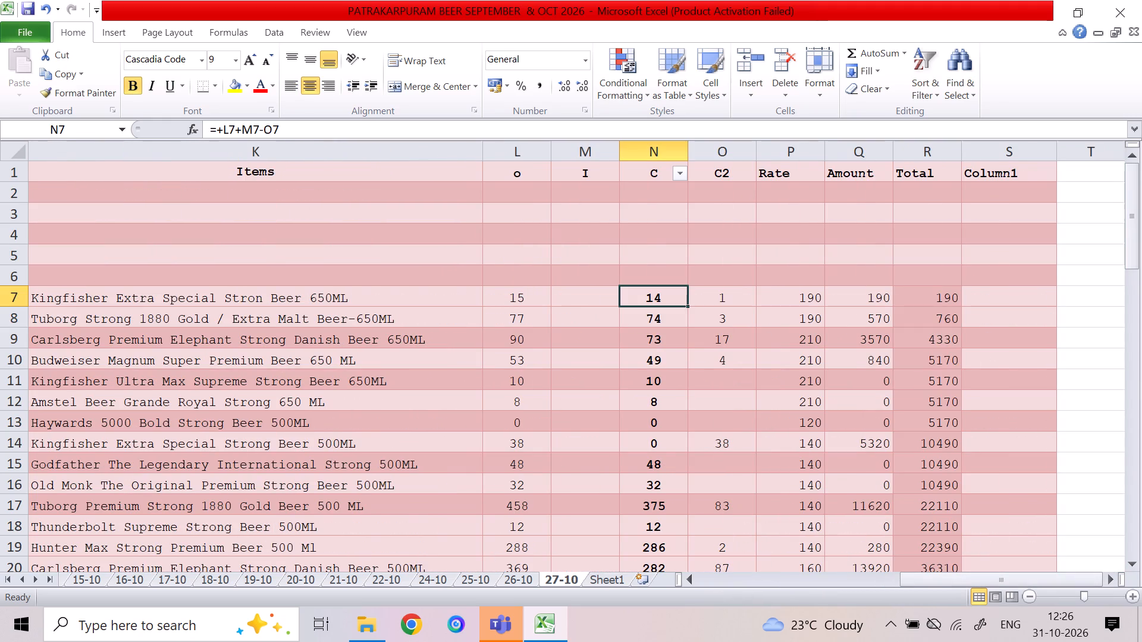
{"action": "key", "text": "shift+Down"}
{"action": "key", "text": "shift+Down"}
{"action": "key", "text": "shift+Down"}
{"action": "key", "text": "shift+Down"}
{"action": "key", "text": "shift+Down"}
{"action": "key", "text": "shift+Down"}
{"action": "key", "text": "shift+Down"}
{"action": "key", "text": "shift+Down"}
{"action": "key", "text": "shift+Down"}
{"action": "key", "text": "shift+Down"}
{"action": "key", "text": "shift+Down"}
{"action": "key", "text": "shift+Down"}
{"action": "key", "text": "shift+Down"}
{"action": "key", "text": "shift+Down"}
{"action": "key", "text": "shift+Down"}
{"action": "key", "text": "shift+Down"}
{"action": "key", "text": "shift+Down"}
{"action": "key", "text": "shift+Down"}
{"action": "key", "text": "shift+Down"}
{"action": "key", "text": "shift+Down"}
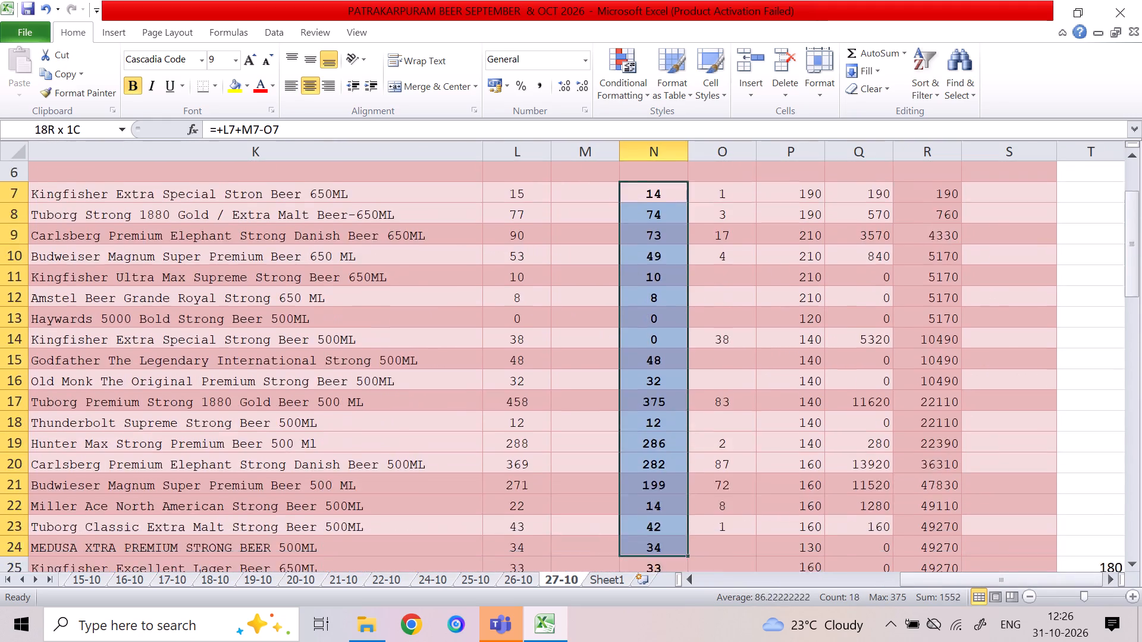
{"action": "key", "text": "shift+Down"}
{"action": "key", "text": "shift+Down"}
{"action": "key", "text": "shift+Down"}
{"action": "key", "text": "shift+Down"}
{"action": "key", "text": "shift+Down"}
{"action": "key", "text": "shift+Down"}
{"action": "key", "text": "shift+Down"}
{"action": "key", "text": "shift+Down"}
{"action": "key", "text": "shift+Down"}
{"action": "key", "text": "shift+Down"}
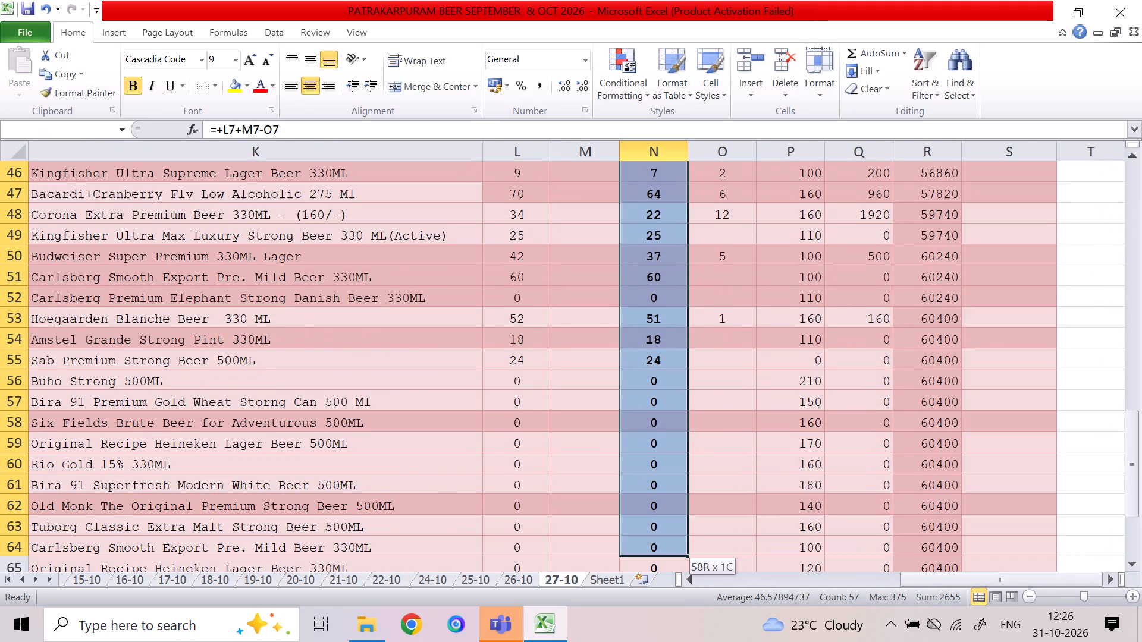
{"action": "key", "text": "shift+Up"}
{"action": "key", "text": "shift+Up"}
{"action": "key", "text": "shift+Up"}
{"action": "key", "text": "shift+Up"}
{"action": "key", "text": "shift+Up"}
{"action": "key", "text": "shift+Up"}
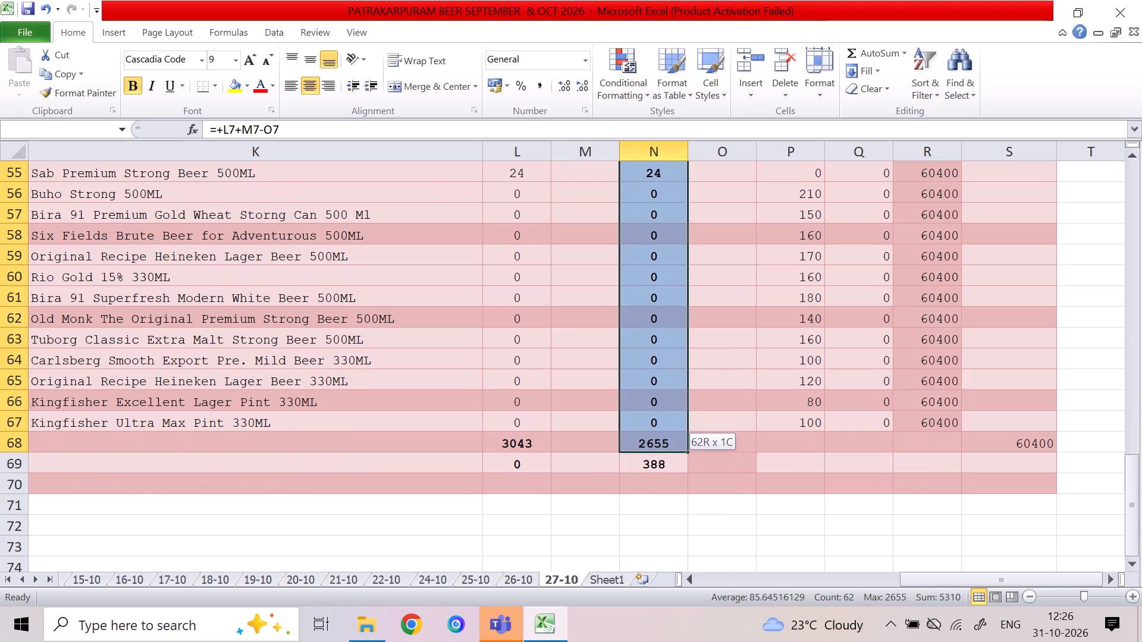
{"action": "key", "text": "ctrl+c"}
{"action": "key", "text": "Up"}
{"action": "key", "text": "Left"}
{"action": "key", "text": "Left"}
{"action": "key", "text": "Down"}
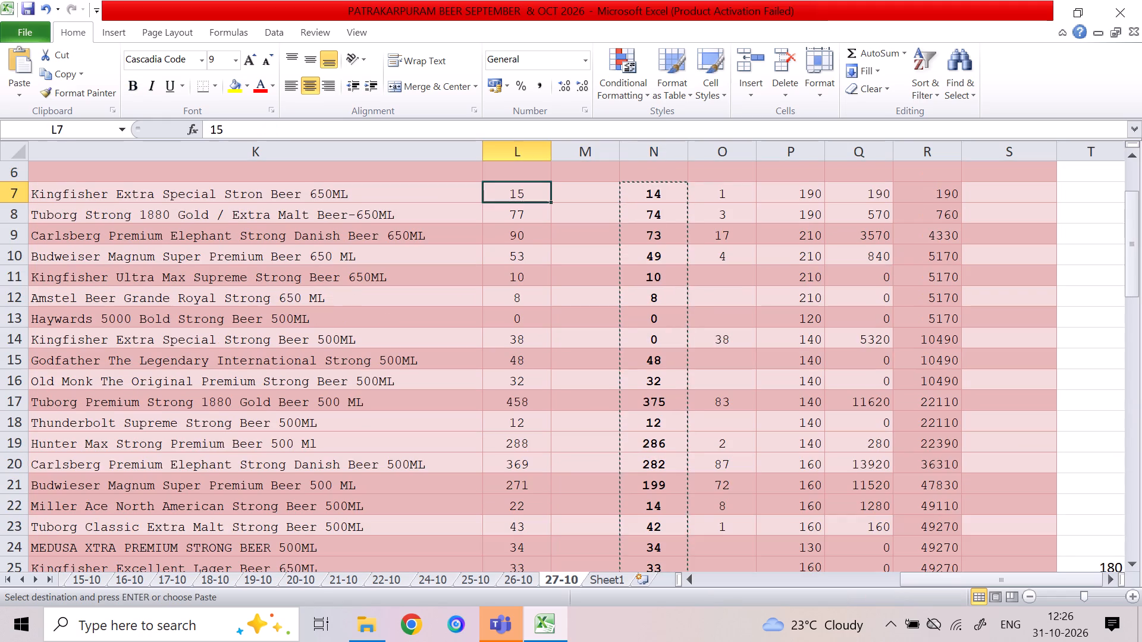
{"action": "right_click", "coordinate": [541, 196]}
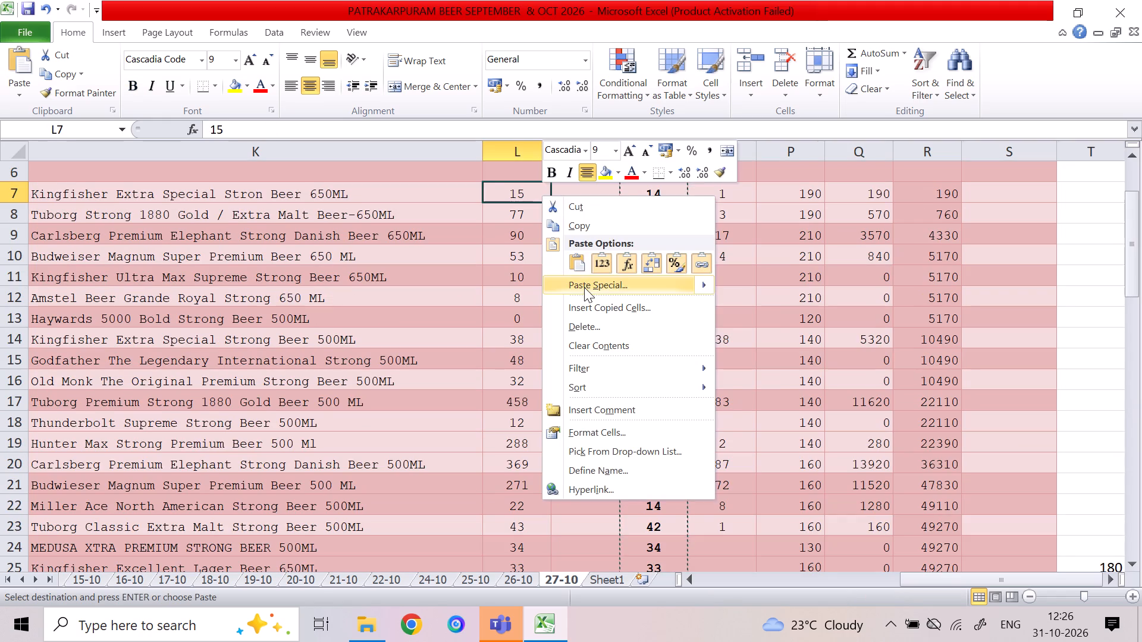
{"action": "left_click", "coordinate": [584, 287]}
{"action": "left_click", "coordinate": [456, 220]}
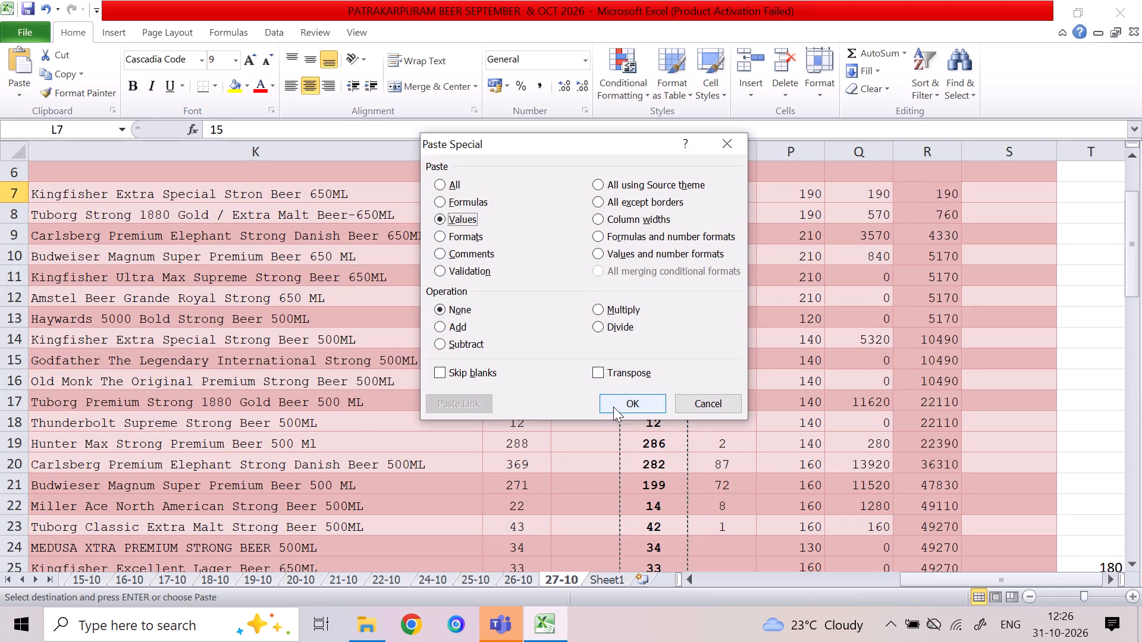
{"action": "left_click", "coordinate": [614, 406]}
{"action": "left_click", "coordinate": [615, 430]}
Clear the previous day's C2 quantities for all items, starting at cell O7.
{"action": "left_click", "coordinate": [724, 193]}
{"action": "key", "text": "shift+Down"}
{"action": "key", "text": "shift+Down"}
{"action": "key", "text": "shift+Down"}
{"action": "key", "text": "shift+Down"}
{"action": "key", "text": "shift+Down"}
{"action": "key", "text": "shift+Down"}
{"action": "key", "text": "shift+Down"}
{"action": "key", "text": "shift+Down"}
{"action": "key", "text": "shift+Down"}
{"action": "key", "text": "shift+Down"}
{"action": "key", "text": "shift+Down"}
{"action": "key", "text": "shift+Down"}
{"action": "key", "text": "shift+Down"}
{"action": "key", "text": "shift+Down"}
{"action": "key", "text": "shift+Down"}
{"action": "key", "text": "shift+Down"}
{"action": "key", "text": "shift+Down"}
{"action": "key", "text": "shift+Down"}
{"action": "key", "text": "shift+Down"}
{"action": "key", "text": "shift+Down"}
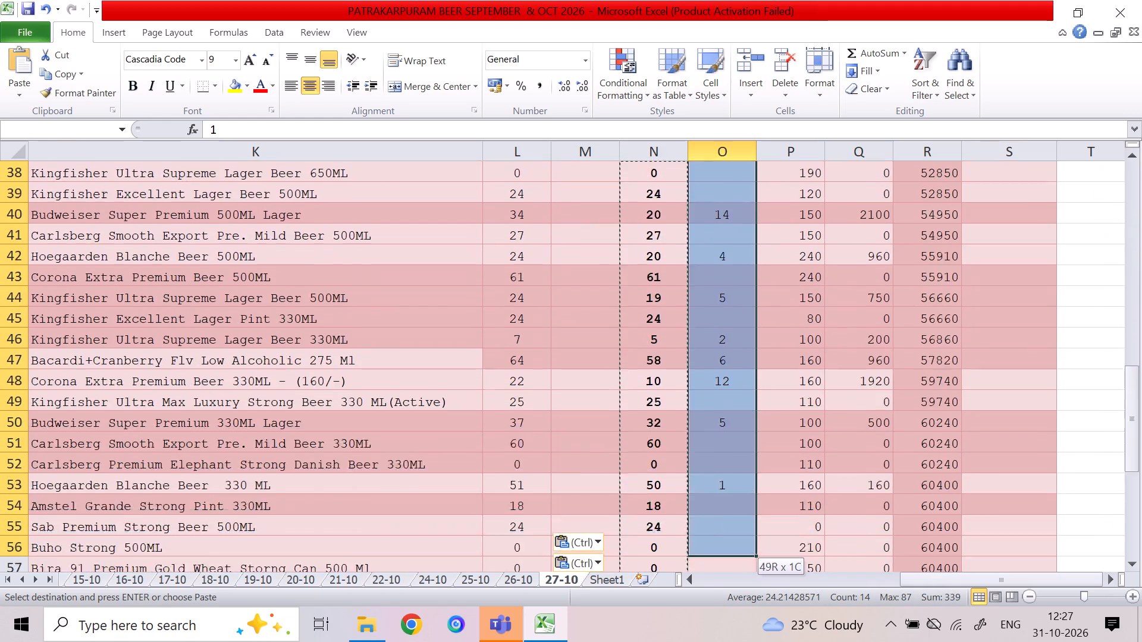
{"action": "key", "text": "Delete"}
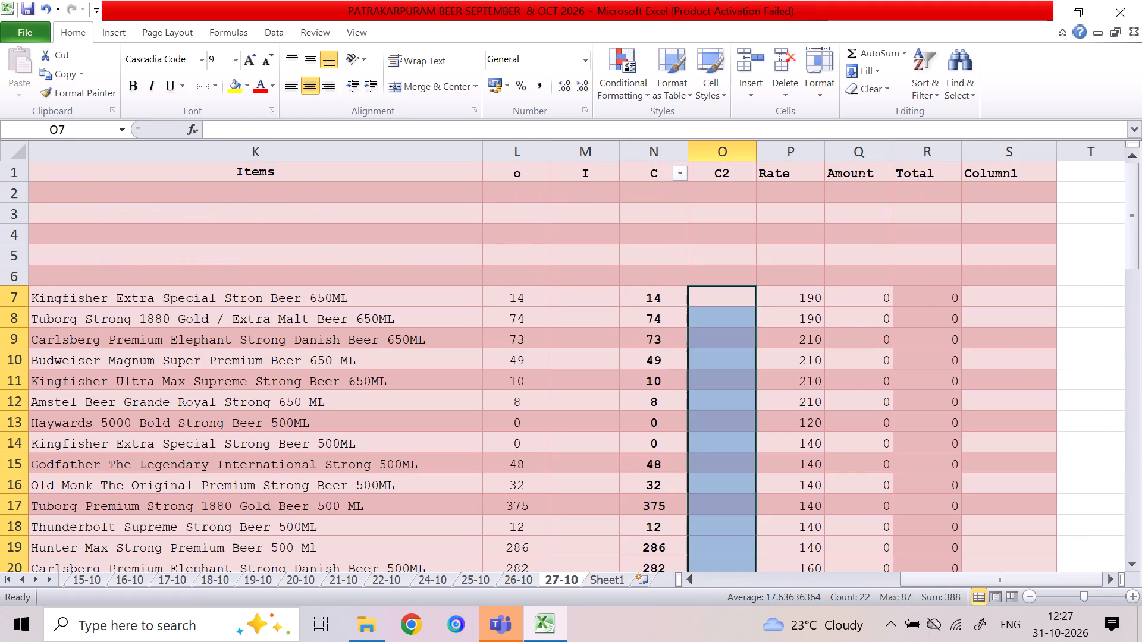
{"action": "key", "text": "Down"}
{"action": "key", "text": "Up"}
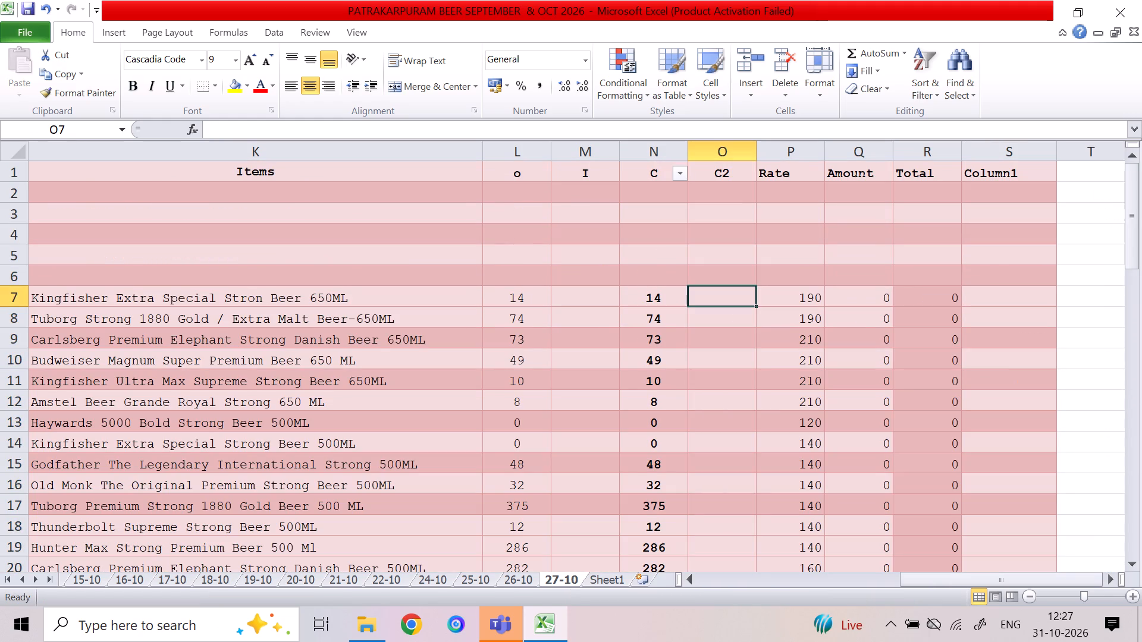
Enter C2 quantities of 2 for Kingfisher Extra Special 650ML and 10 for Tuborg Strong 1880 Gold 650ML.
{"action": "key", "text": "2"}
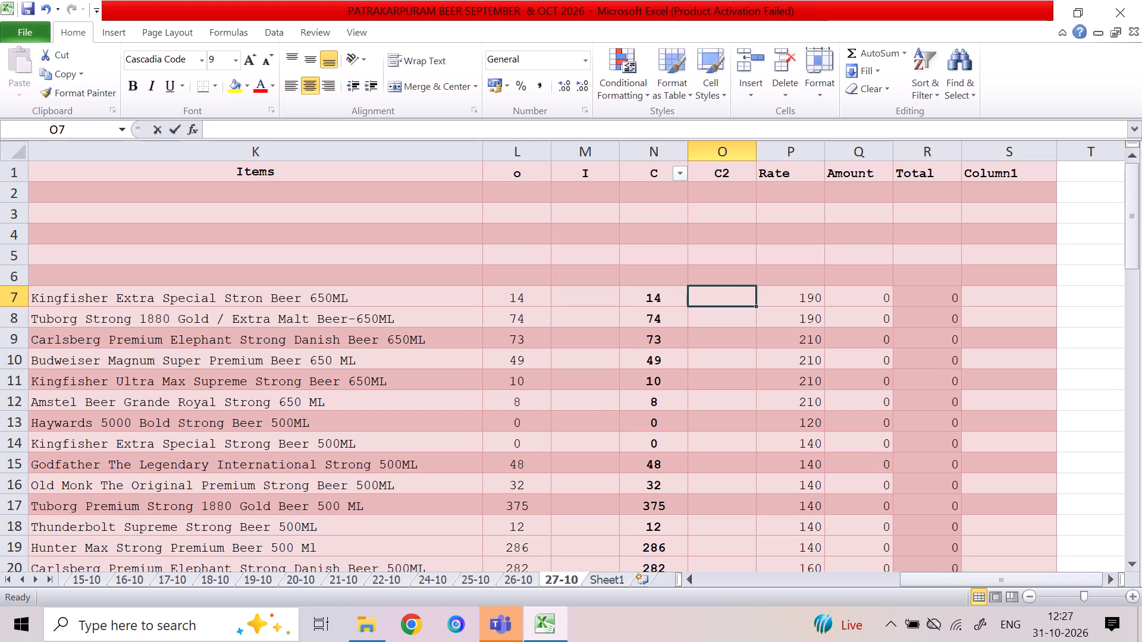
{"action": "key", "text": "Down"}
{"action": "type", "text": "10"}
{"action": "key", "text": "Down"}
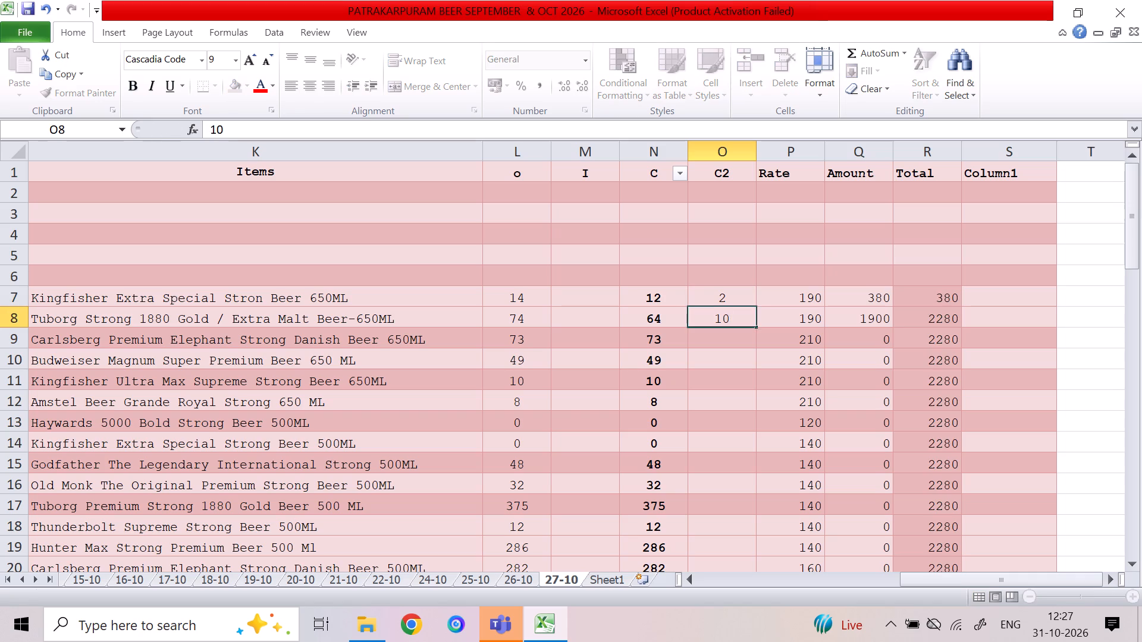
Enter 60 in column I and 2 in column C2 for Carlsberg Premium Elephant Strong Danish Beer 650ML.
{"action": "key", "text": "Down"}
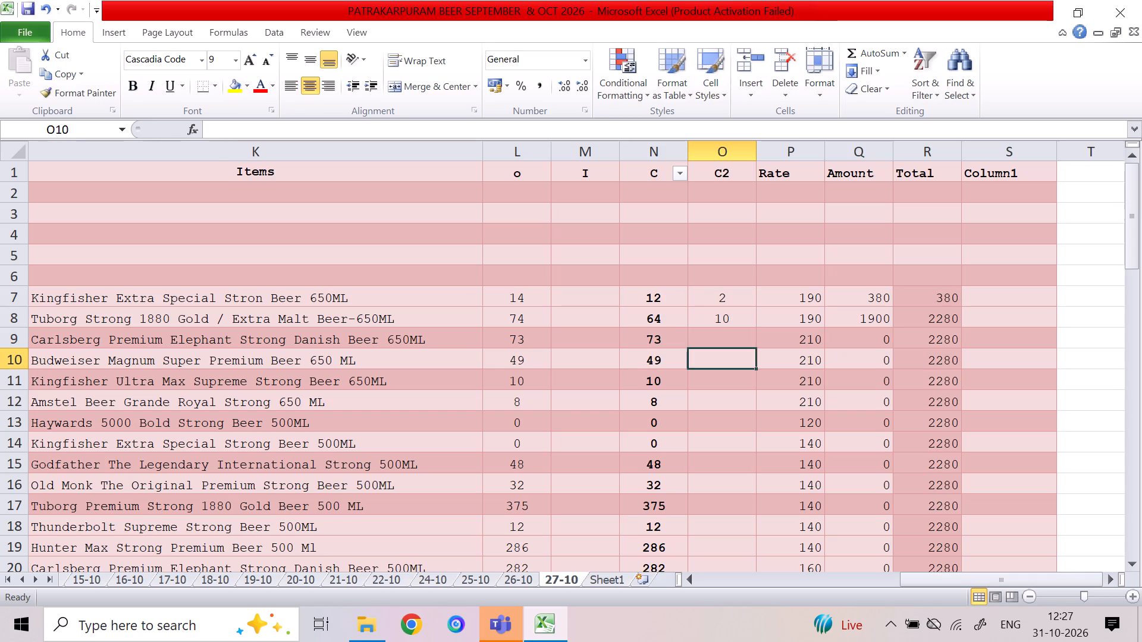
{"action": "key", "text": "Down"}
{"action": "key", "text": "Down"}
{"action": "key", "text": "Down"}
{"action": "key", "text": "Down"}
{"action": "key", "text": "Down"}
{"action": "key", "text": "Down"}
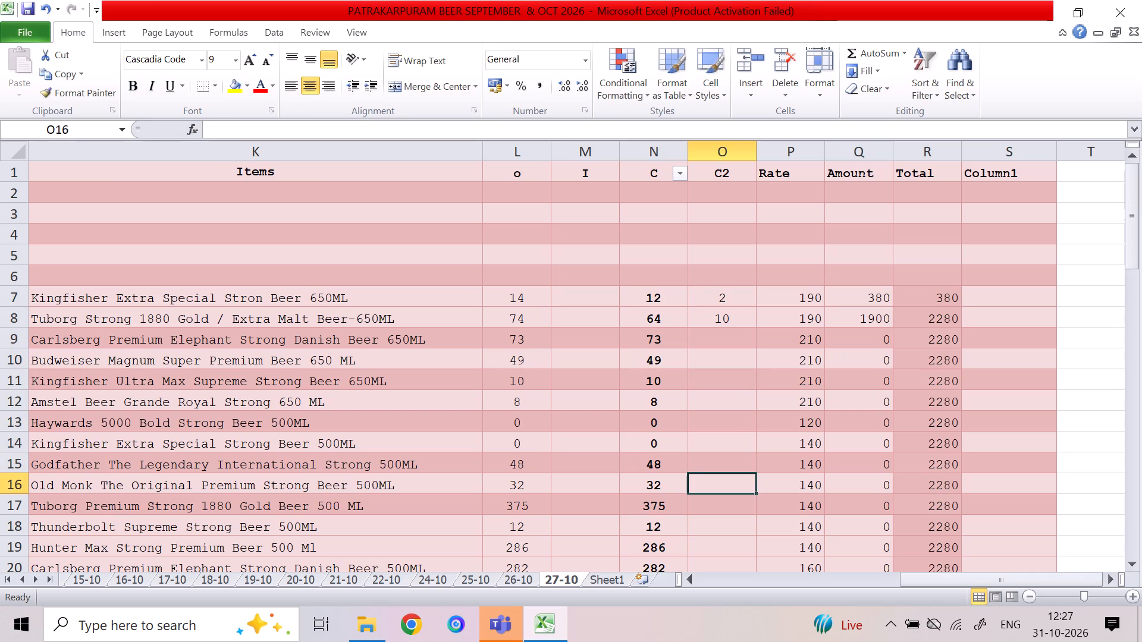
{"action": "key", "text": "Up"}
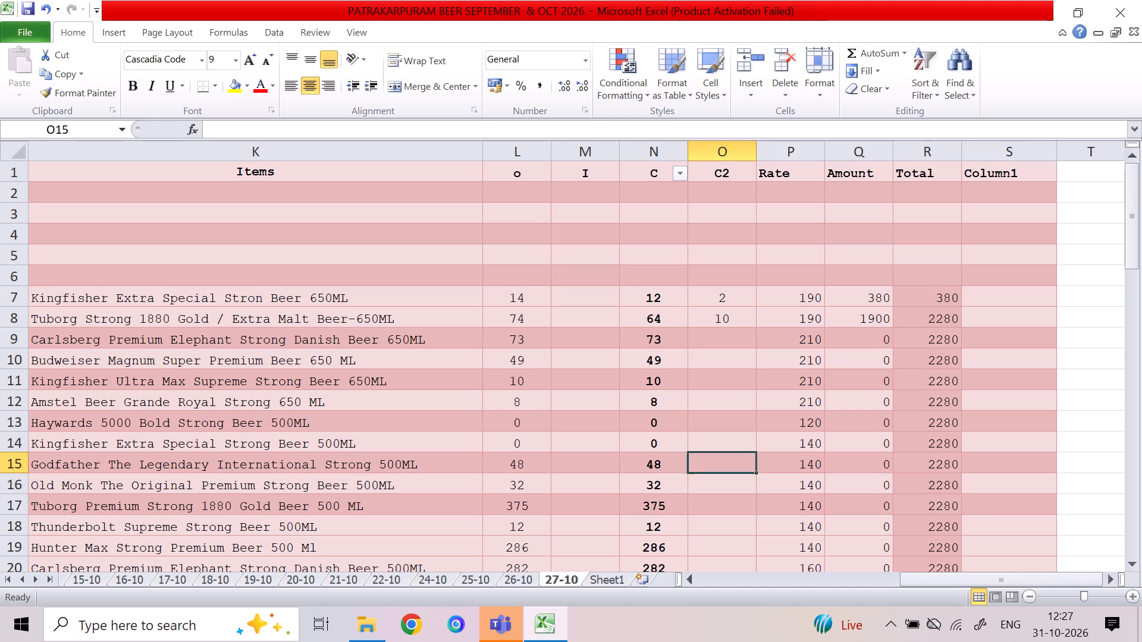
{"action": "key", "text": "Left"}
{"action": "key", "text": "Left"}
{"action": "key", "text": "Up"}
{"action": "key", "text": "Up"}
{"action": "key", "text": "Up"}
{"action": "key", "text": "Up"}
{"action": "key", "text": "Up"}
{"action": "key", "text": "Up"}
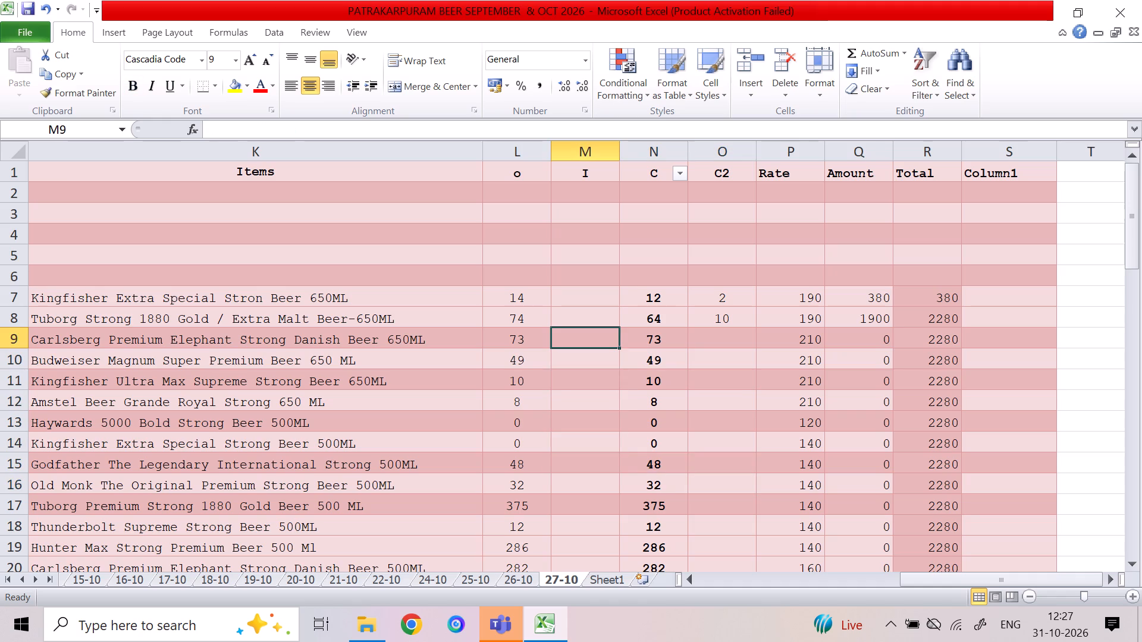
{"action": "type", "text": "60"}
{"action": "key", "text": "Right"}
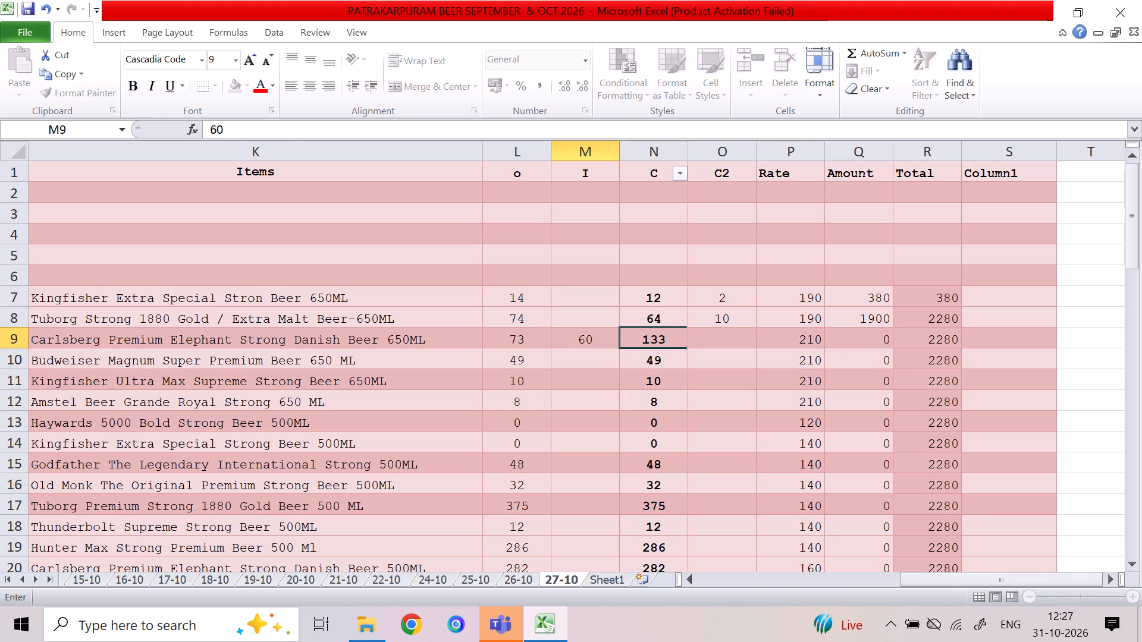
{"action": "key", "text": "Right"}
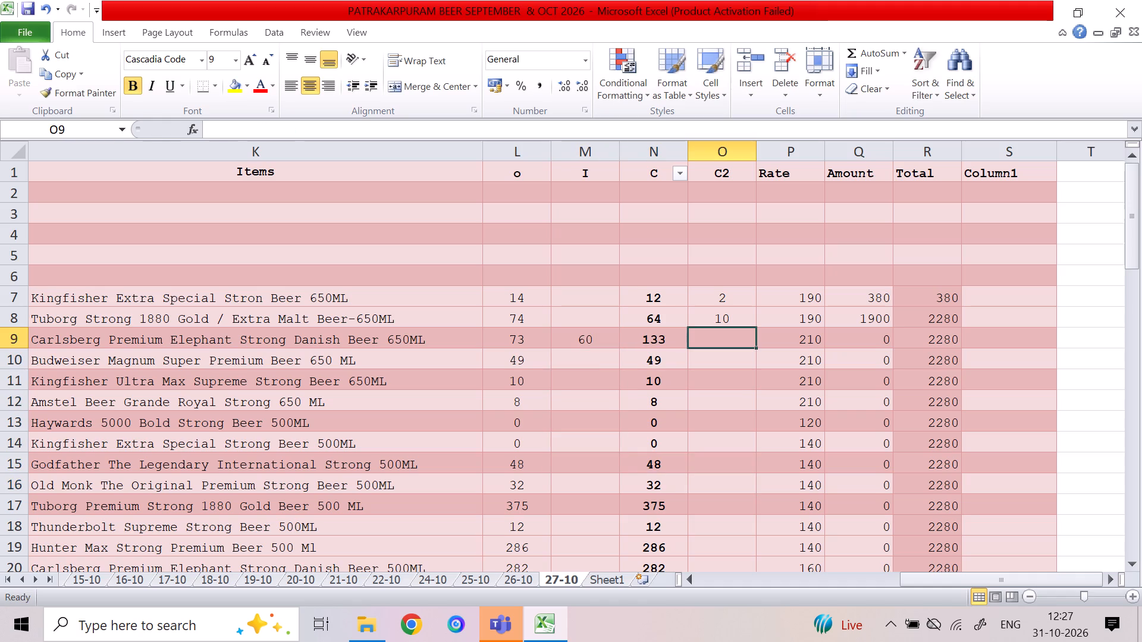
{"action": "key", "text": "2"}
{"action": "key", "text": "Down"}
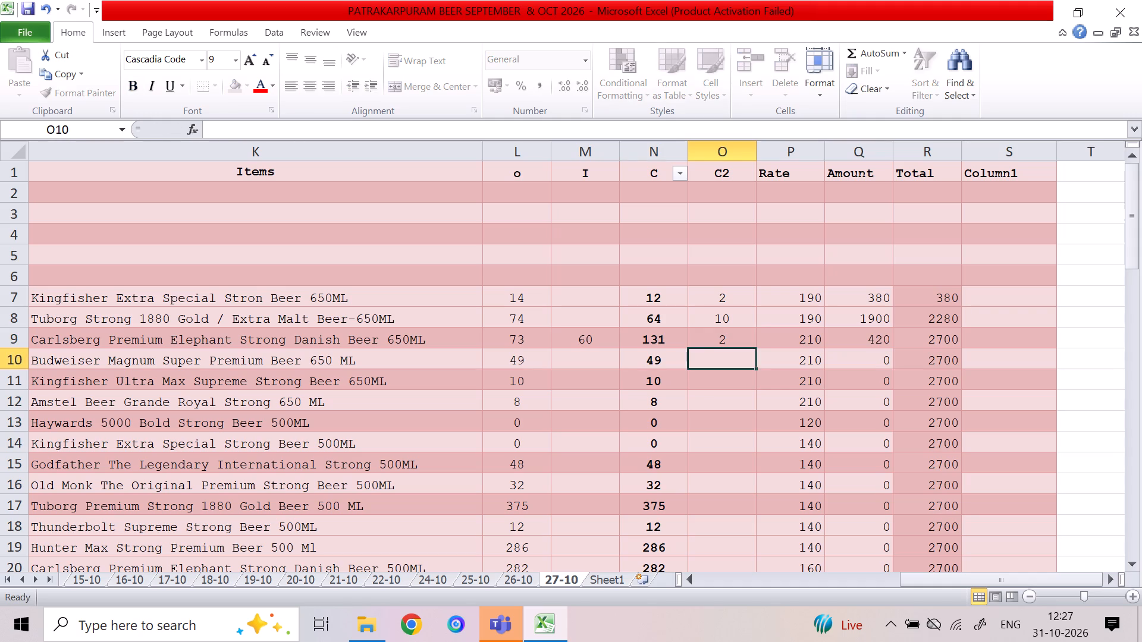
Enter 72 in column I for Kingfisher Extra Special Strong Beer 500ML.
{"action": "key", "text": "Left"}
{"action": "key", "text": "Left"}
{"action": "key", "text": "Down"}
{"action": "key", "text": "Down"}
{"action": "key", "text": "Down"}
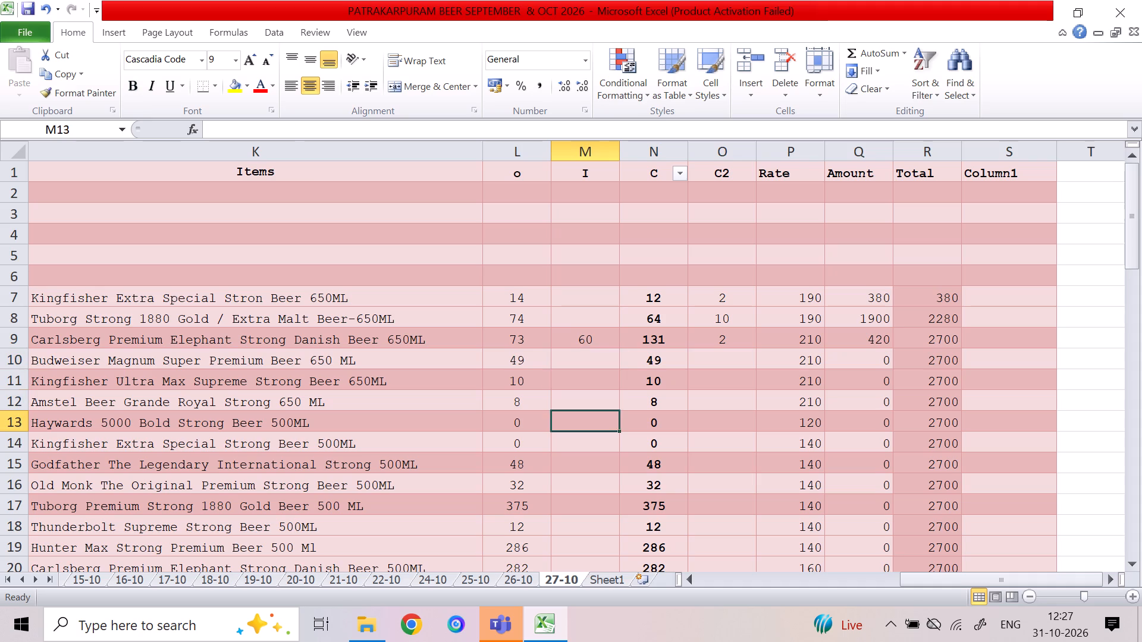
{"action": "key", "text": "Down"}
{"action": "type", "text": "72"}
{"action": "key", "text": "Right"}
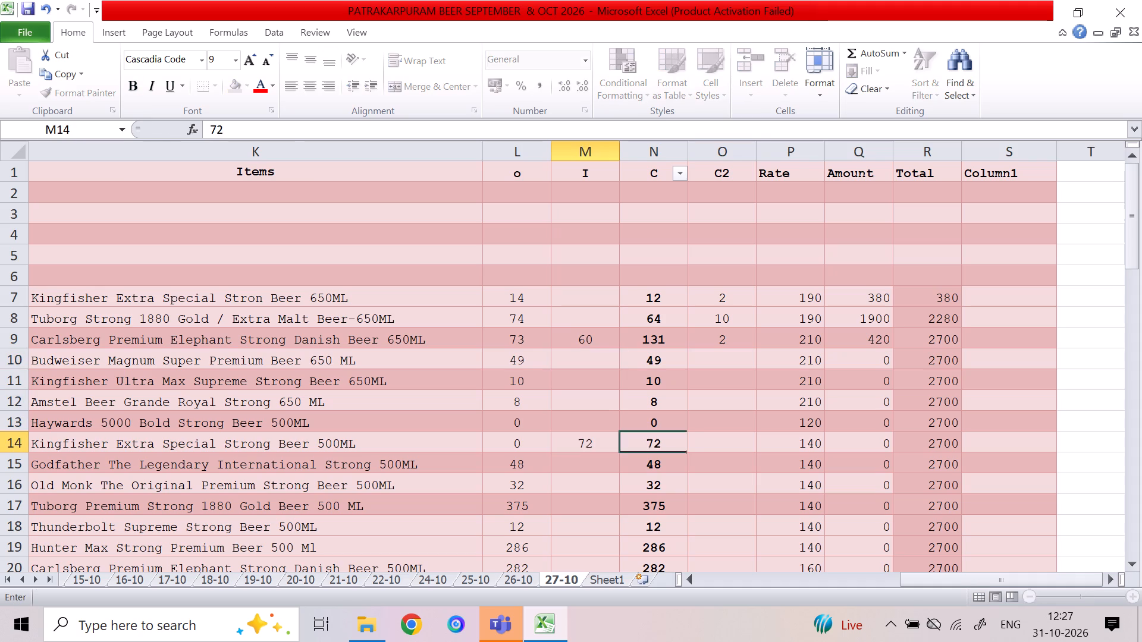
Enter C2 quantities of 2 for Godfather The Legendary 500ML and 1 for Old Monk The Original Premium Strong Beer 500ML.
{"action": "key", "text": "Right"}
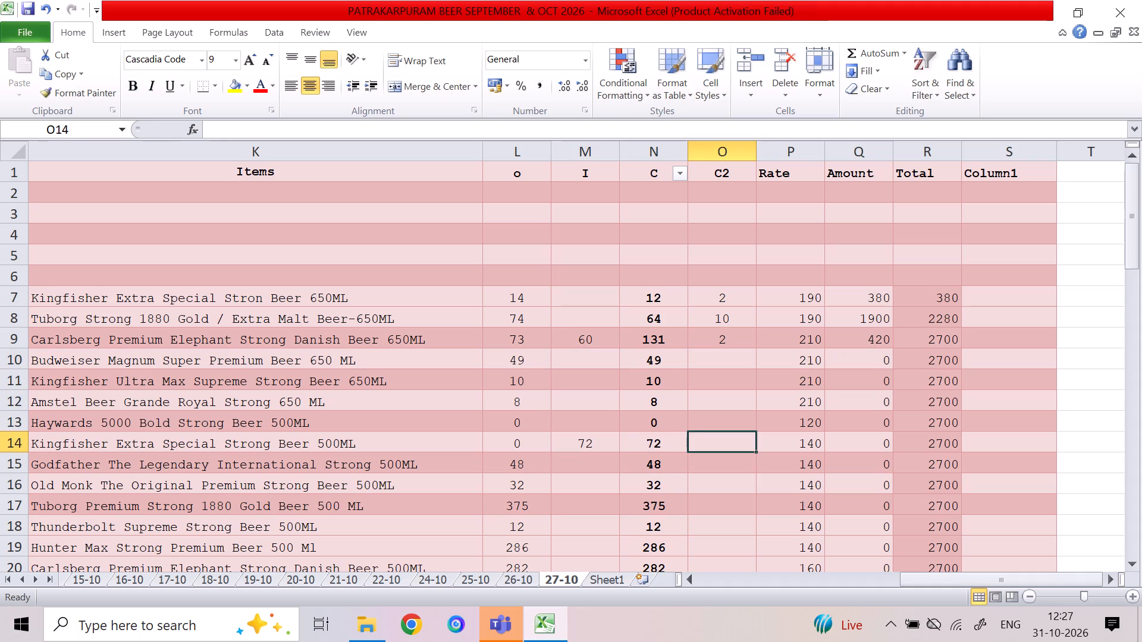
{"action": "key", "text": "2"}
{"action": "key", "text": "Down"}
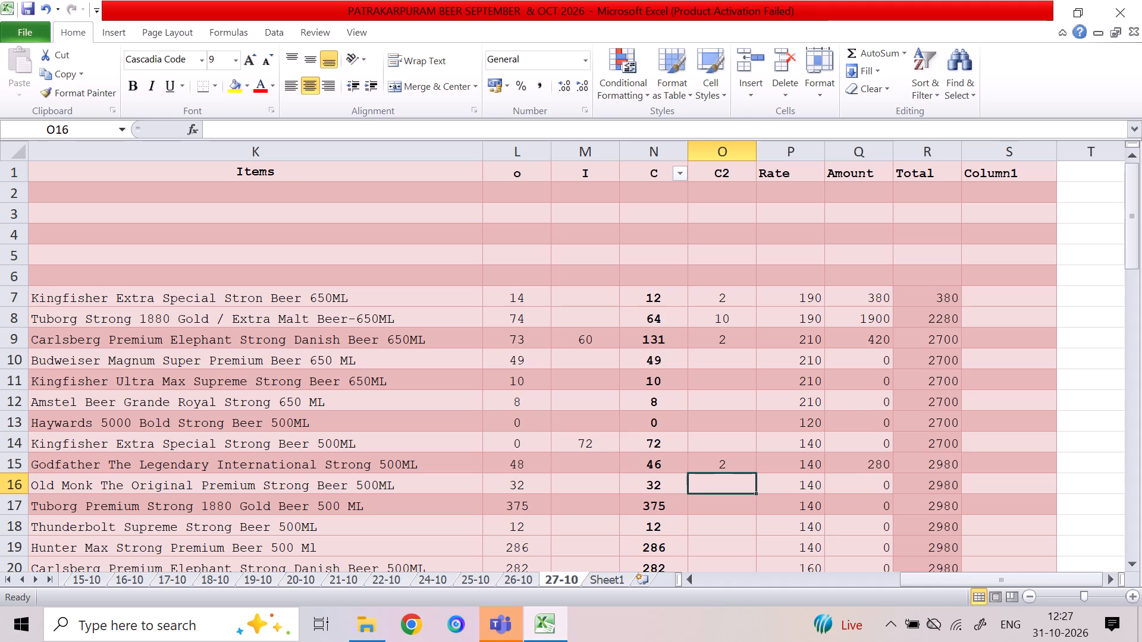
{"action": "key", "text": "1"}
{"action": "key", "text": "Down"}
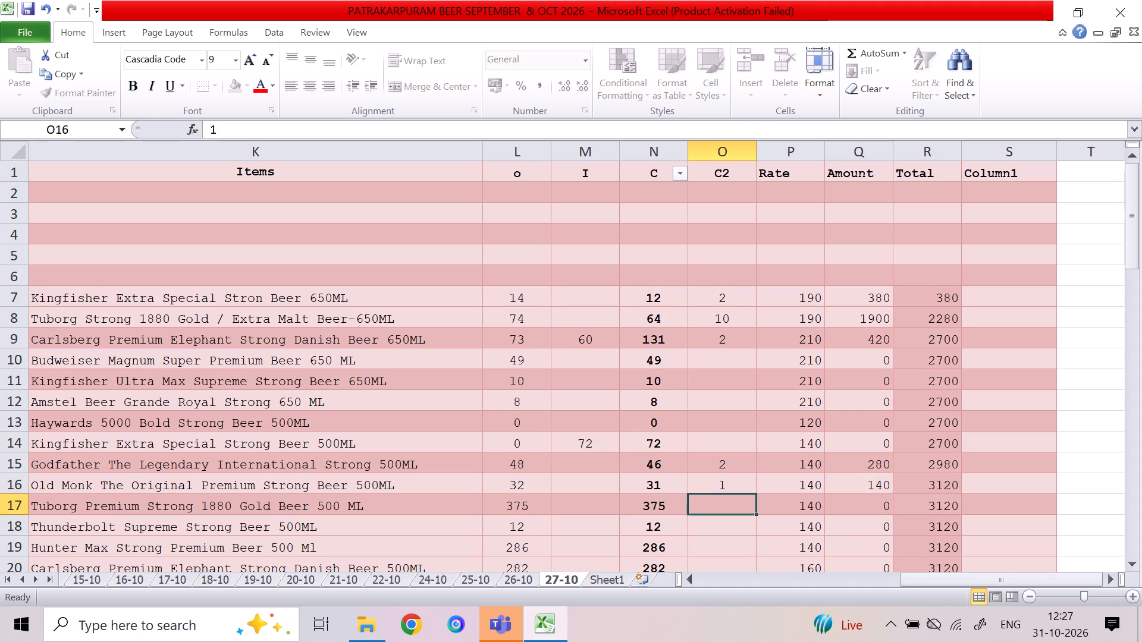
Enter 600 in column I and 99 in column C2 for Tuborg Premium Strong 1880 Gold Beer 500 ML.
{"action": "key", "text": "Left"}
{"action": "key", "text": "Left"}
{"action": "type", "text": "600"}
{"action": "key", "text": "Right"}
{"action": "key", "text": "Right"}
{"action": "type", "text": "99"}
{"action": "key", "text": "Down"}
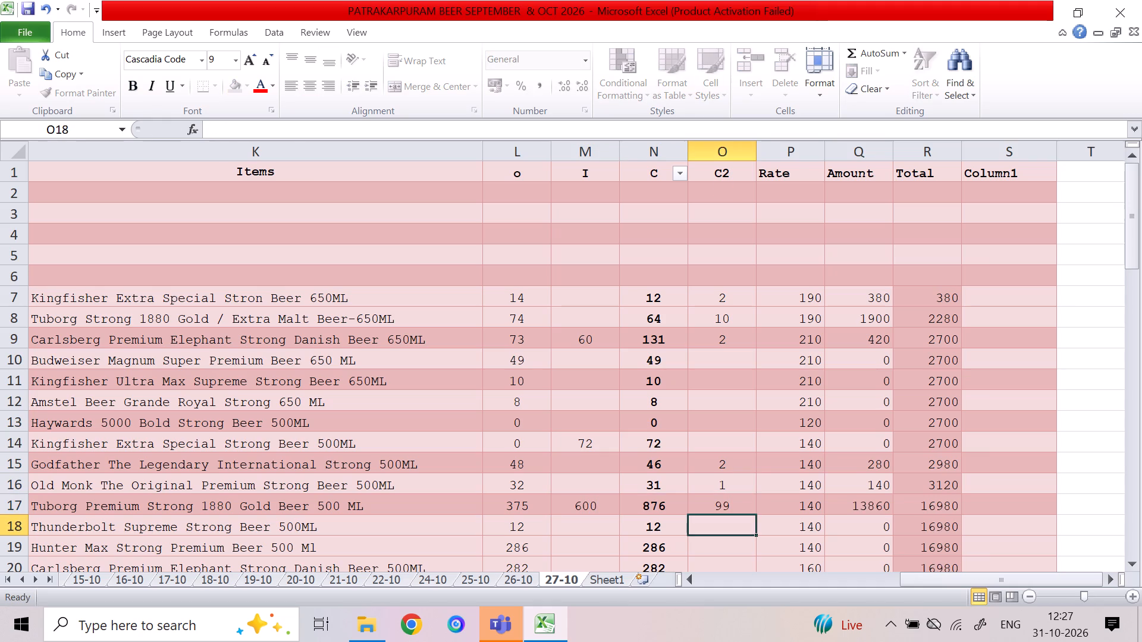
Enter a C2 quantity of 2 for Hunter Max Strong Premium Beer 500 Ml.
{"action": "key", "text": "2"}
{"action": "key", "text": "Down"}
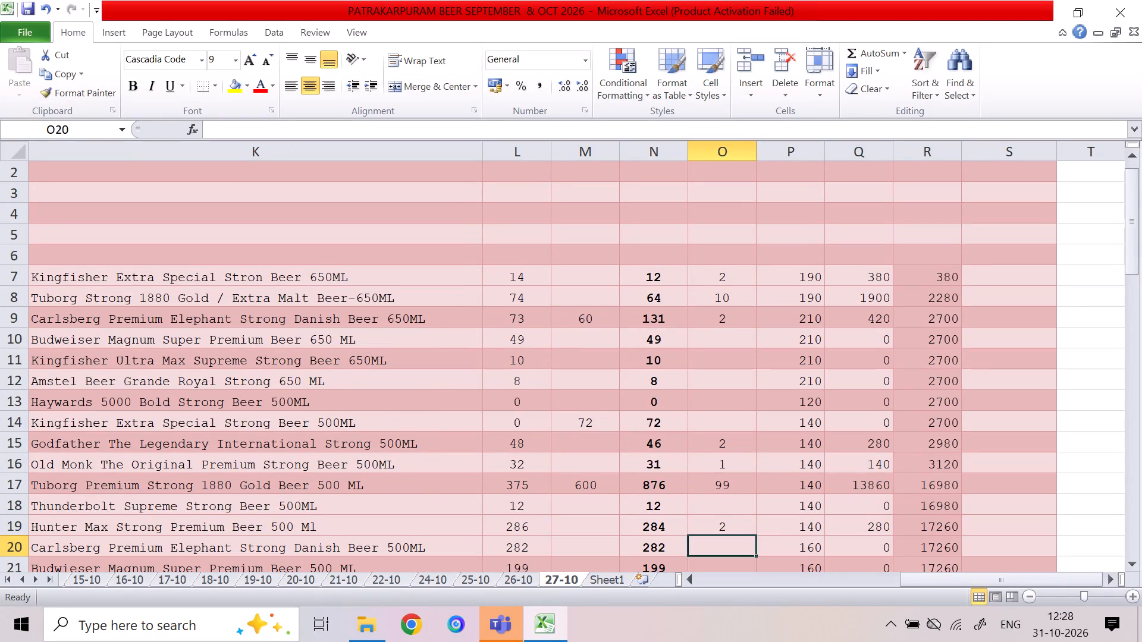
Enter C2 quantities of 86 for Carlsberg Premium Elephant 500ML, 39 for Budwieser Magnum 500 ML and 3 for Miller Ace 500ML.
{"action": "type", "text": "86"}
{"action": "key", "text": "Down"}
{"action": "type", "text": "39"}
{"action": "key", "text": "Down"}
{"action": "key", "text": "3"}
{"action": "key", "text": "Down"}
{"action": "key", "text": "Up"}
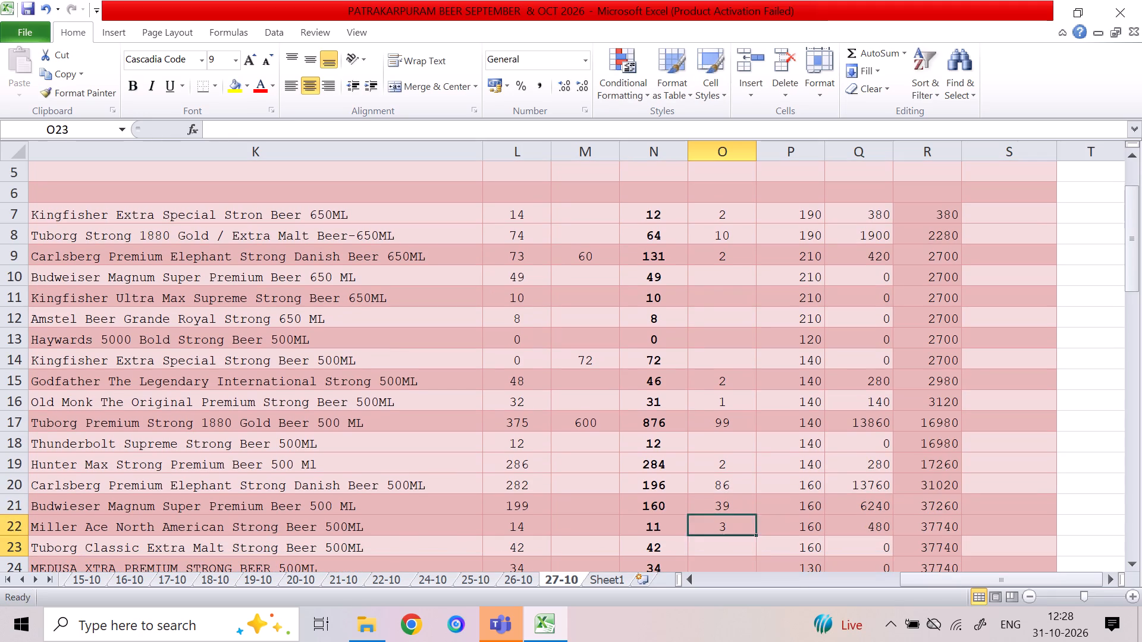
Enter 600 in column I for both Carlsberg Premium Elephant Strong Danish Beer 500ML and Budwieser Magnum Super Premium Beer 500 ML.
{"action": "key", "text": "Left"}
{"action": "key", "text": "Up"}
{"action": "key", "text": "Up"}
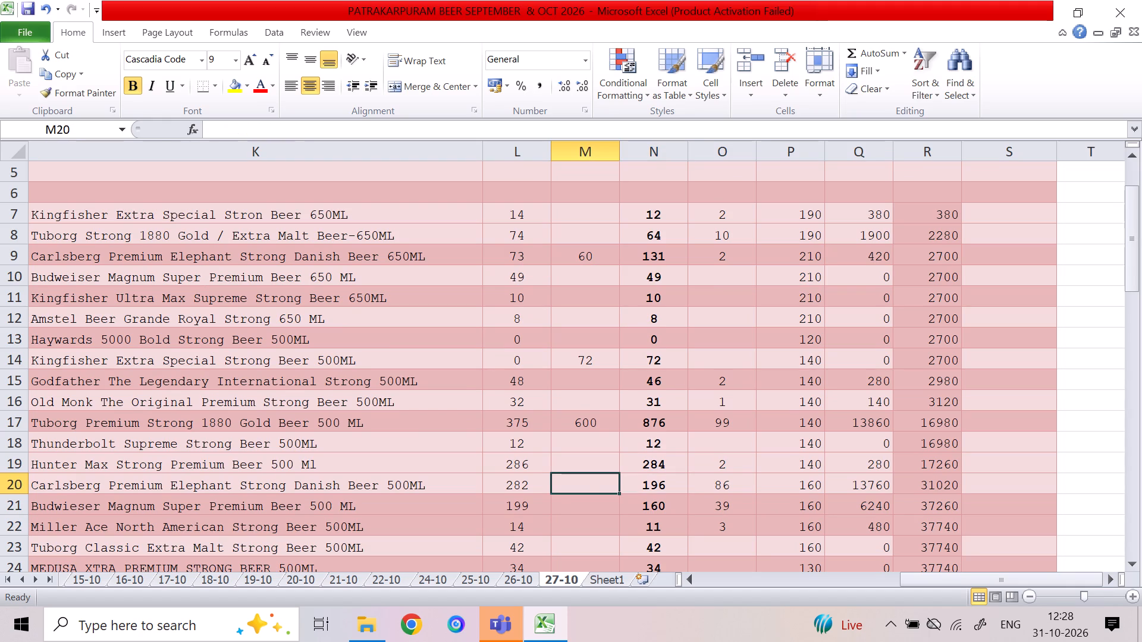
{"action": "type", "text": "600"}
{"action": "key", "text": "Down"}
{"action": "type", "text": "600"}
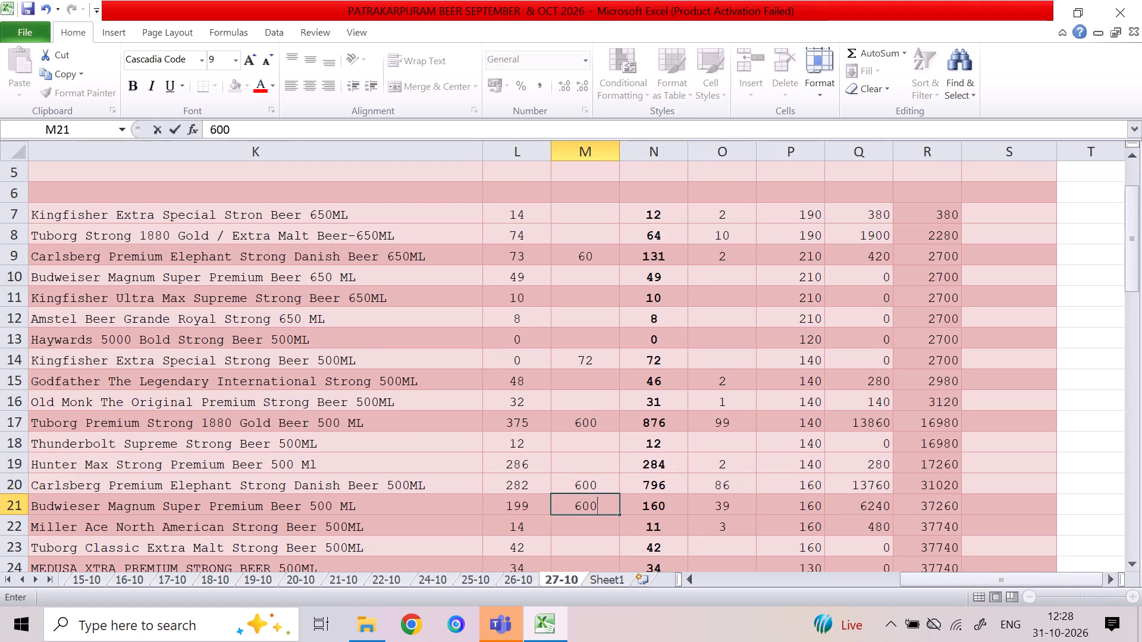
{"action": "key", "text": "Up"}
{"action": "key", "text": "Right"}
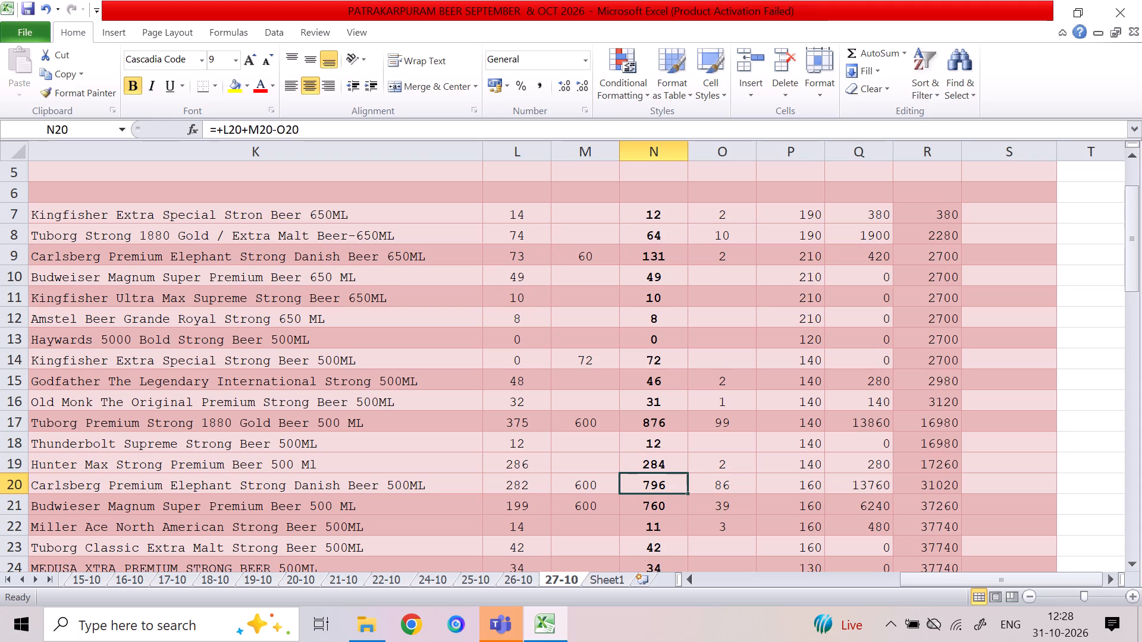
Enter a C2 quantity of 1 for Fosters Malt Extra Strong Beer 500ML.
{"action": "key", "text": "Down"}
{"action": "key", "text": "Right"}
{"action": "key", "text": "Down"}
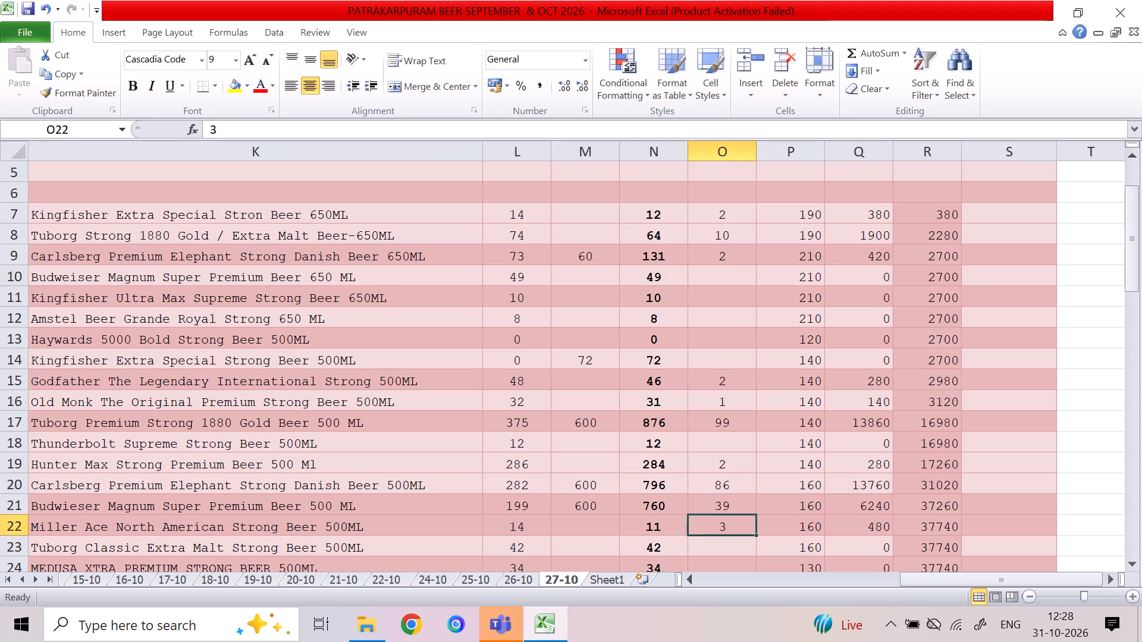
{"action": "key", "text": "Down"}
{"action": "key", "text": "Down"}
{"action": "key", "text": "Down"}
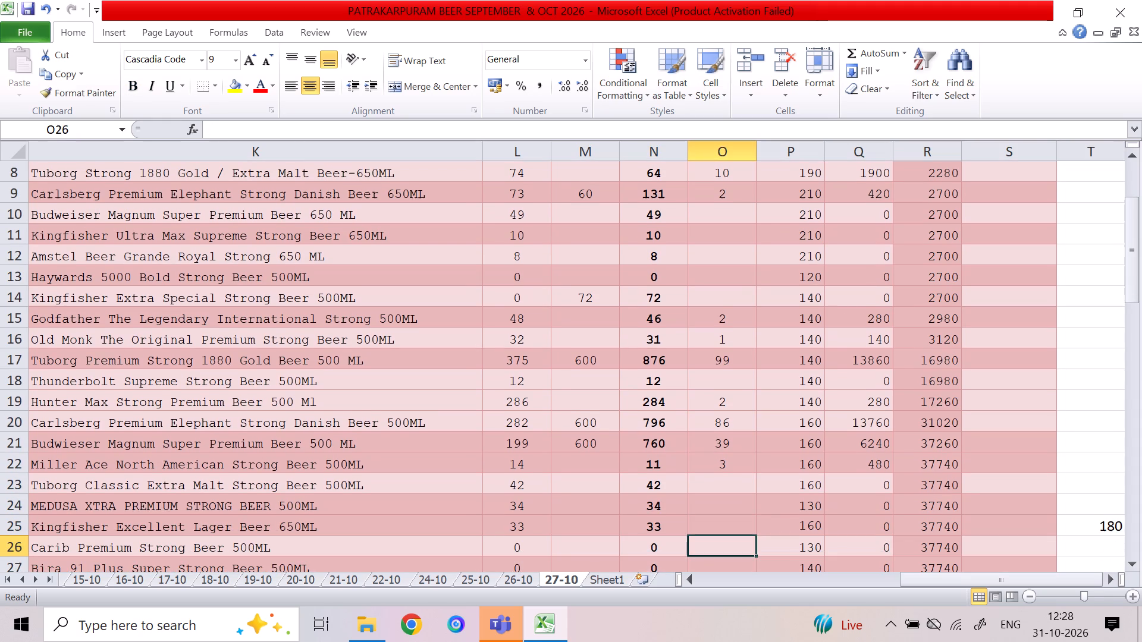
{"action": "key", "text": "Down"}
{"action": "key", "text": "Down"}
{"action": "key", "text": "Down"}
{"action": "key", "text": "Up"}
{"action": "key", "text": "1"}
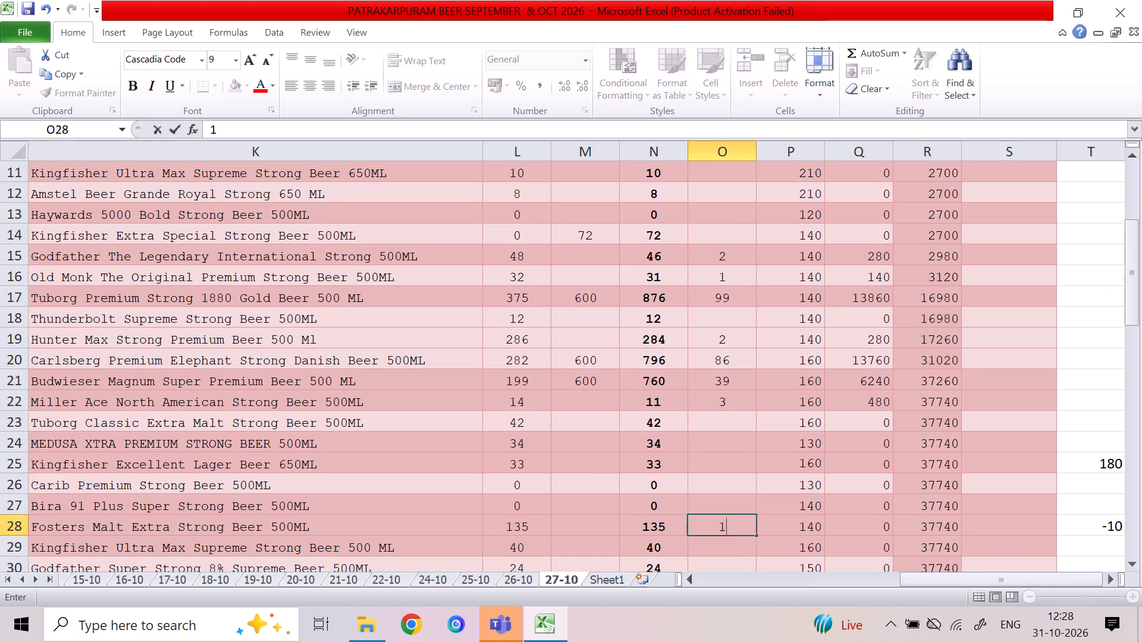
{"action": "key", "text": "Down"}
Enter a C2 quantity of 6 for Breezer All Flavoured 275ML.
{"action": "key", "text": "Down"}
{"action": "key", "text": "Down"}
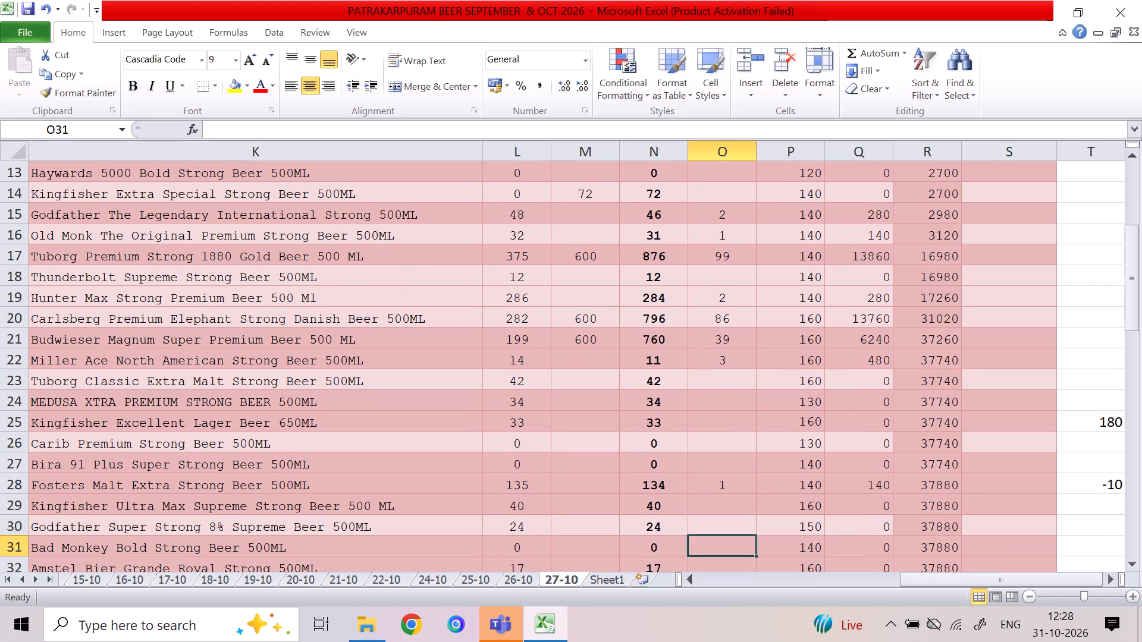
{"action": "key", "text": "Down"}
{"action": "key", "text": "Down"}
{"action": "key", "text": "Down"}
{"action": "key", "text": "Down"}
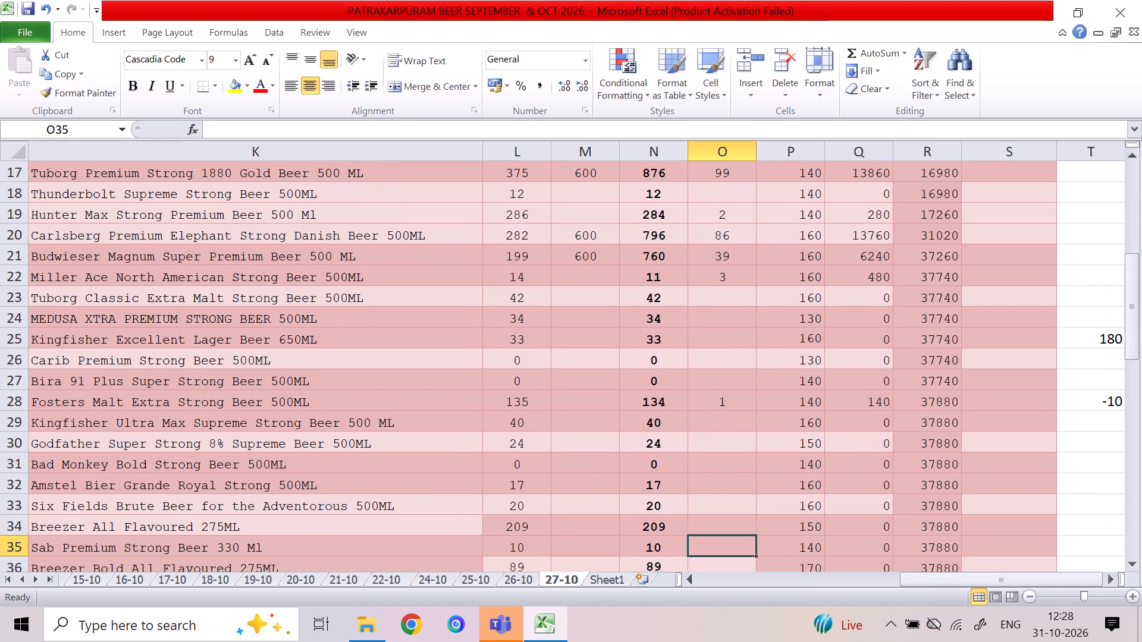
{"action": "key", "text": "Up"}
{"action": "key", "text": "6"}
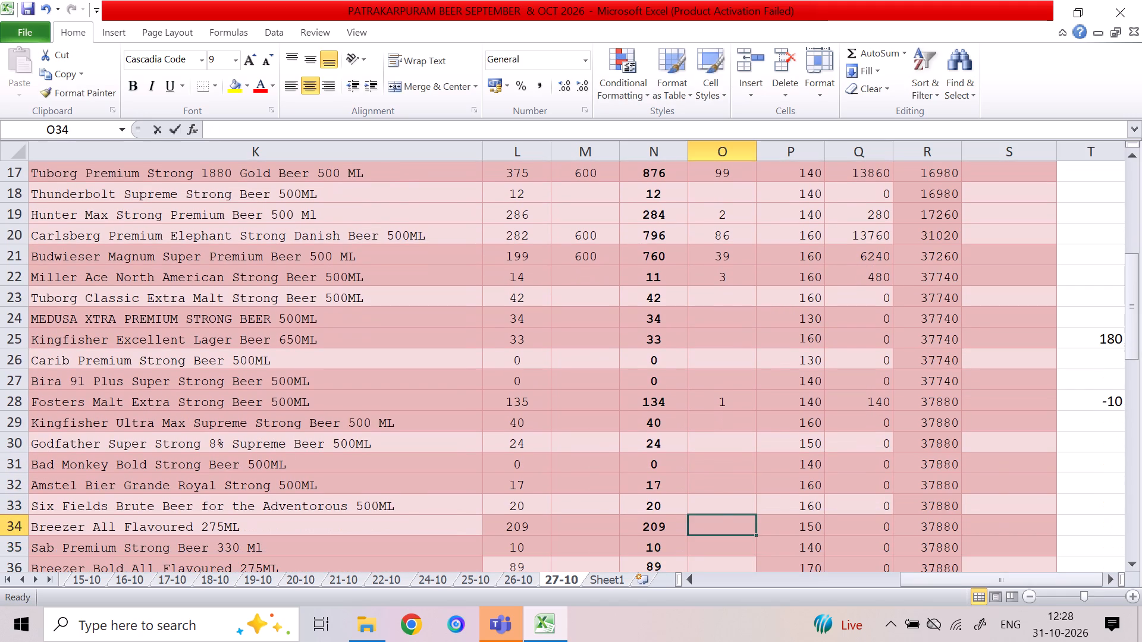
{"action": "key", "text": "Down"}
Enter a C2 quantity of 4 for Kingfisher Ultra Supreme Lager Beer 330ML.
{"action": "key", "text": "Down"}
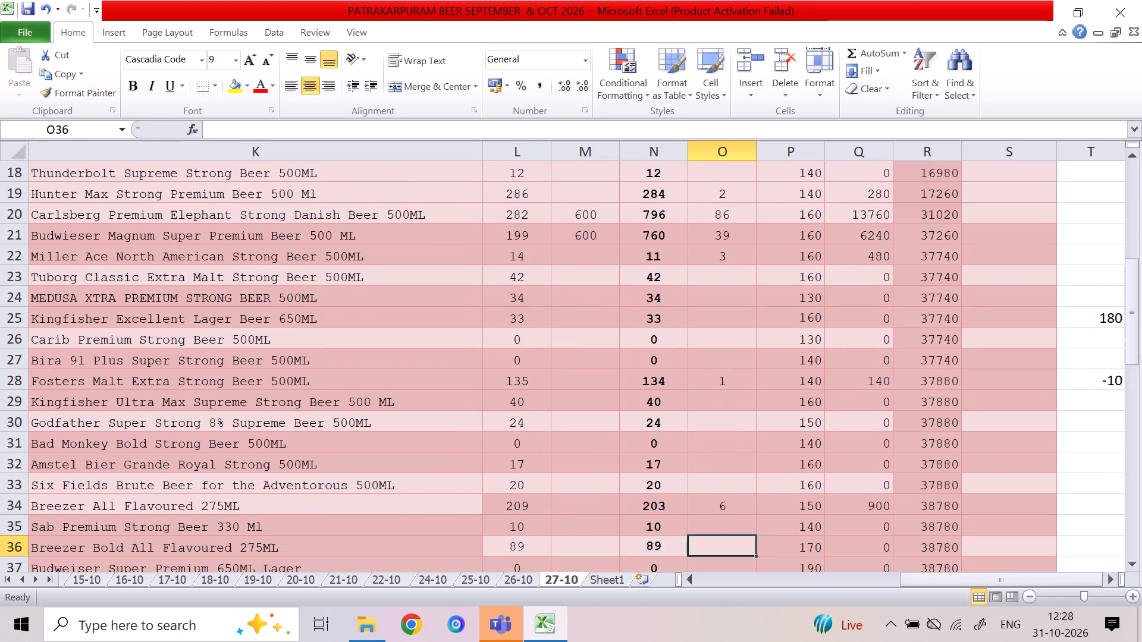
{"action": "key", "text": "Down"}
{"action": "key", "text": "Down"}
{"action": "key", "text": "Down"}
{"action": "key", "text": "Down"}
{"action": "key", "text": "Down"}
{"action": "key", "text": "Down"}
{"action": "key", "text": "Down"}
{"action": "key", "text": "Down"}
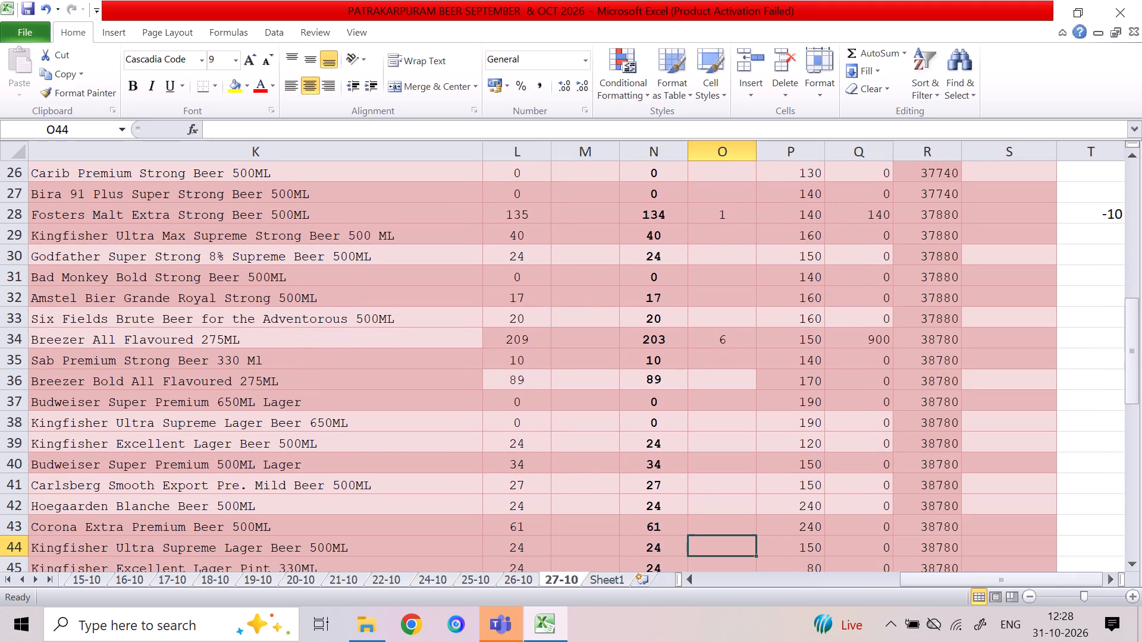
{"action": "key", "text": "Down"}
{"action": "key", "text": "Down"}
{"action": "key", "text": "Down"}
{"action": "key", "text": "Down"}
{"action": "key", "text": "Up"}
{"action": "key", "text": "Up"}
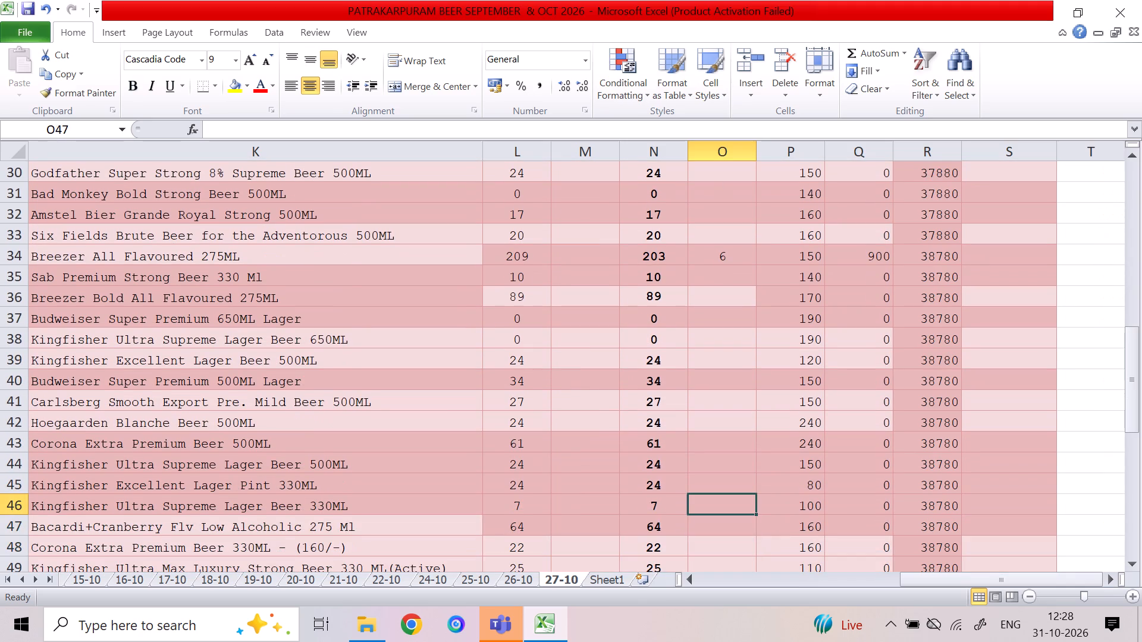
{"action": "key", "text": "4"}
{"action": "key", "text": "Down"}
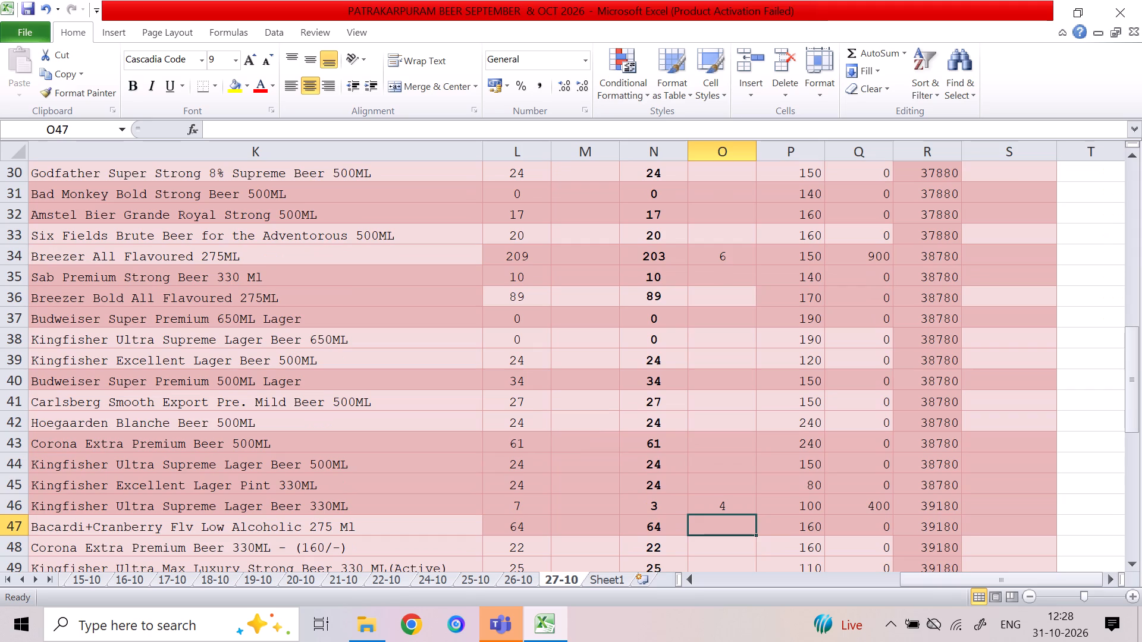
Enter 48 in column I and 1 in column C2 for Corona Extra Premium Beer 330ML - (160/-).
{"action": "key", "text": "Down"}
{"action": "key", "text": "Left"}
{"action": "key", "text": "Left"}
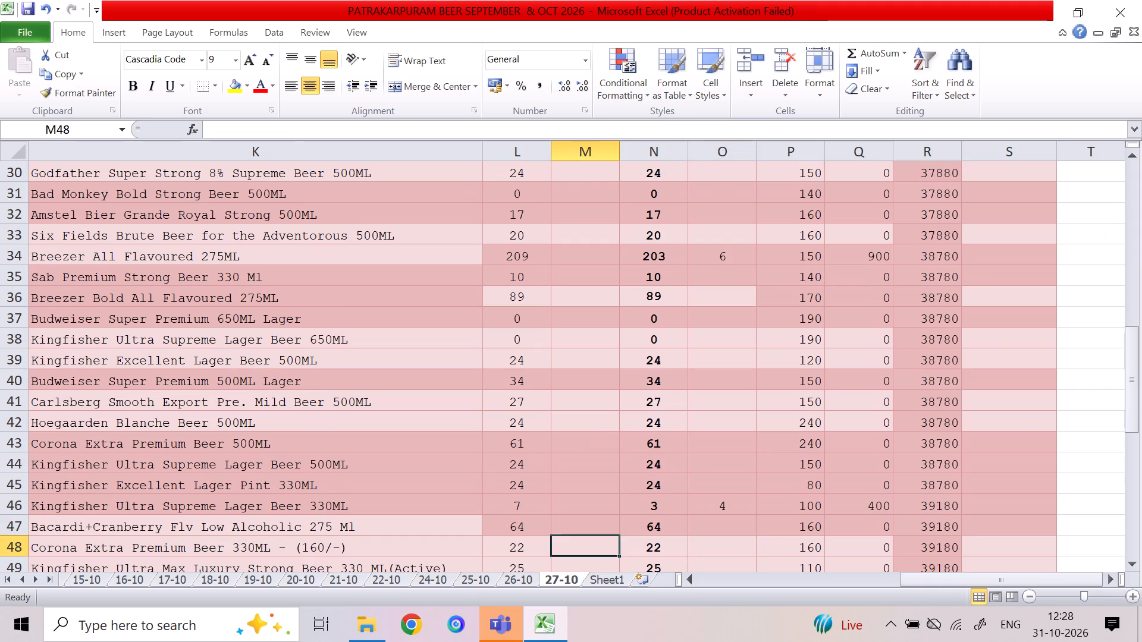
{"action": "type", "text": "48"}
{"action": "key", "text": "Right"}
{"action": "key", "text": "Right"}
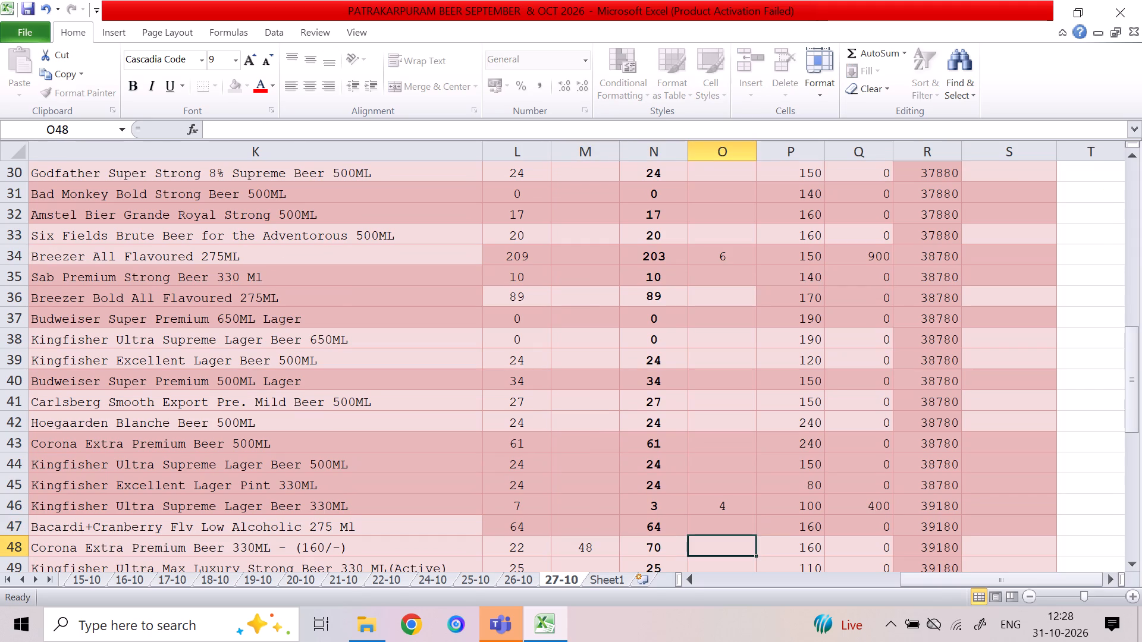
{"action": "key", "text": "1"}
{"action": "key", "text": "Down"}
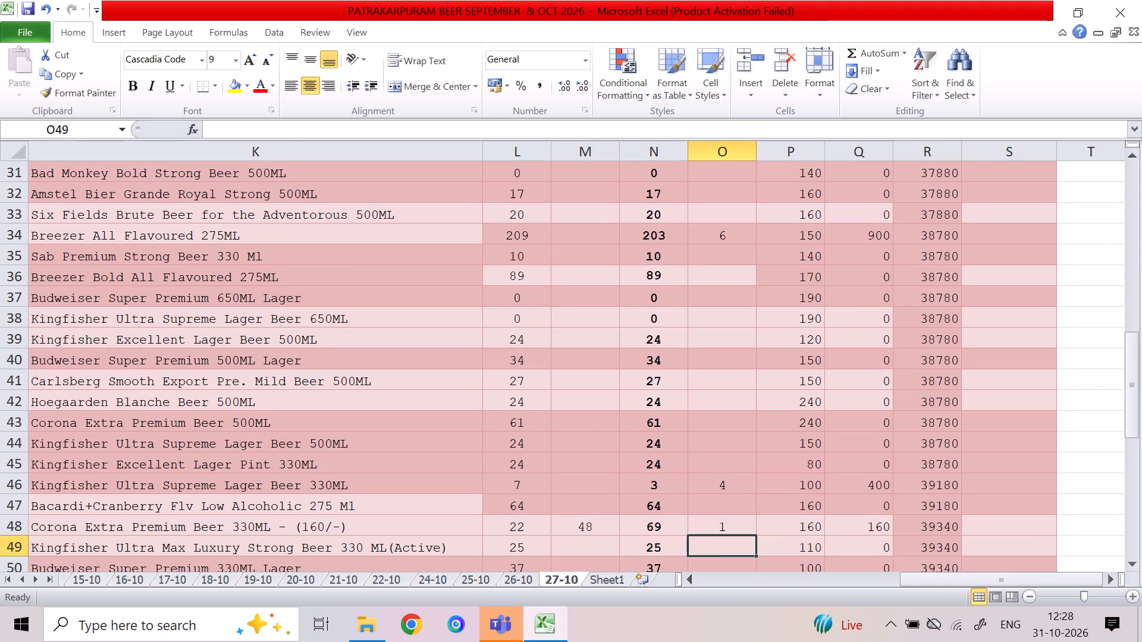
Enter a C2 quantity of 7 for both Budweiser Super Premium 330ML Lager and Hoegaarden Blanche Beer 330 ML.
{"action": "key", "text": "Down"}
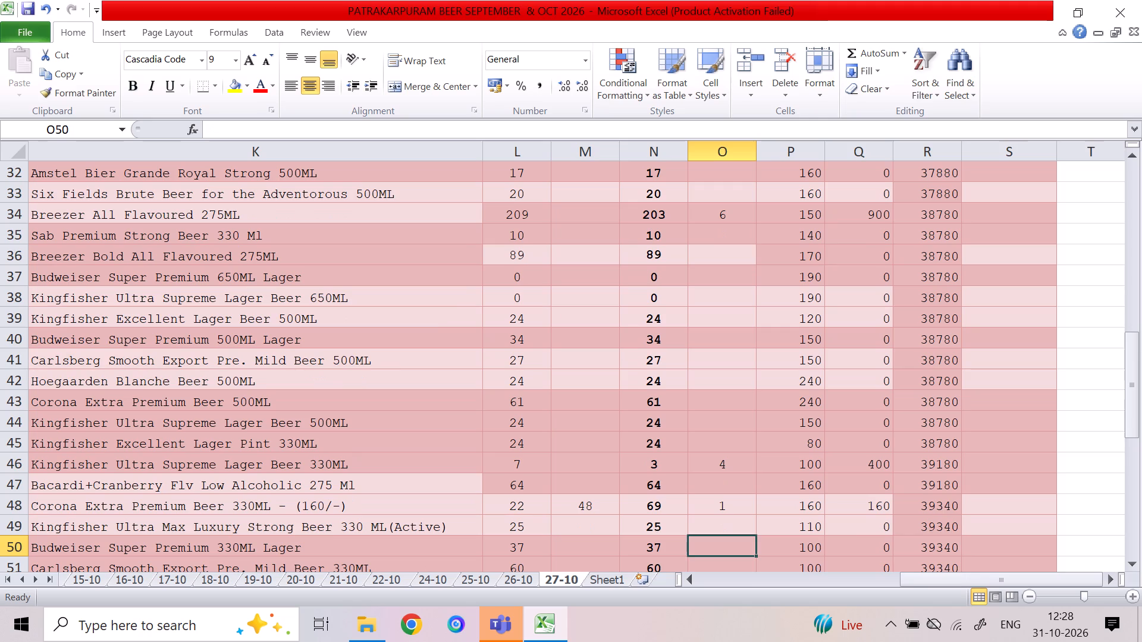
{"action": "key", "text": "7"}
{"action": "key", "text": "Down"}
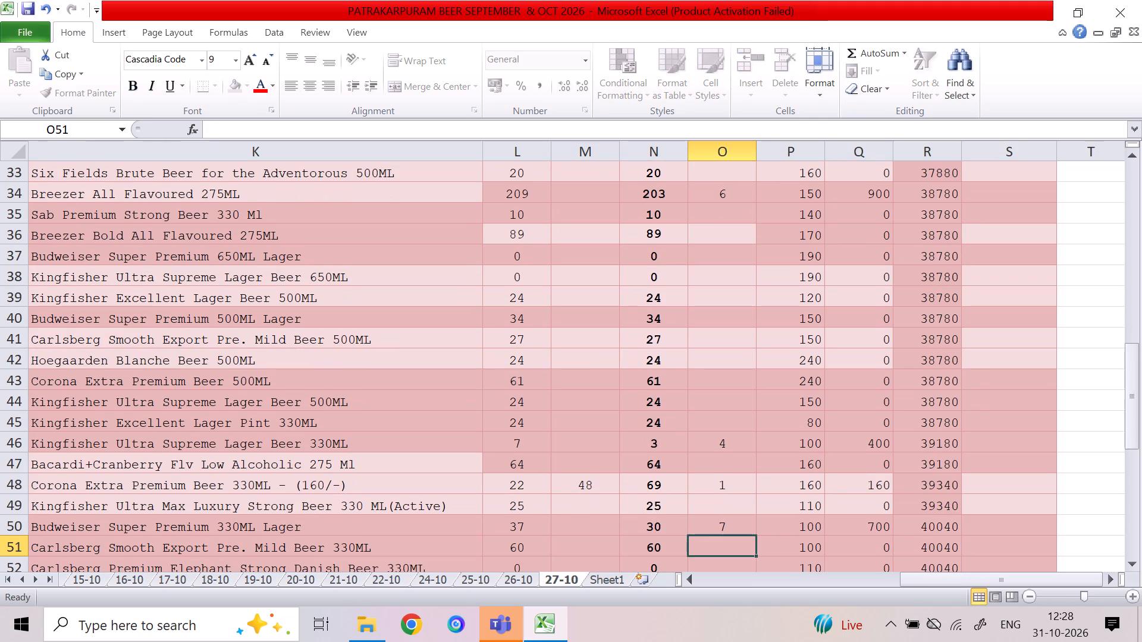
{"action": "key", "text": "Down"}
{"action": "key", "text": "Down"}
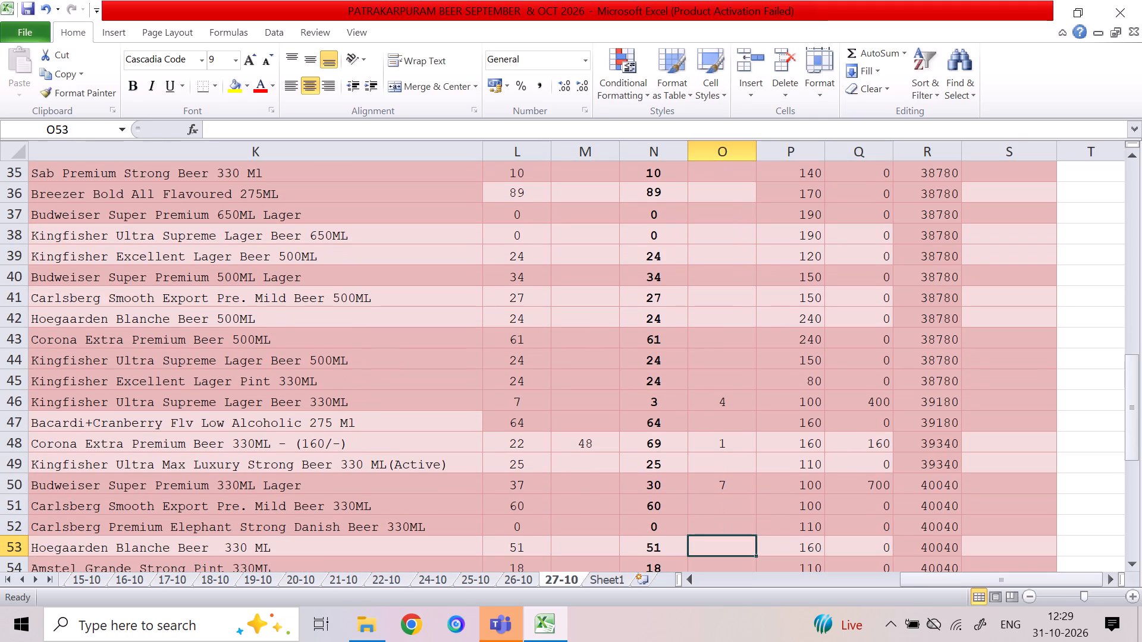
{"action": "key", "text": "7"}
{"action": "key", "text": "Down"}
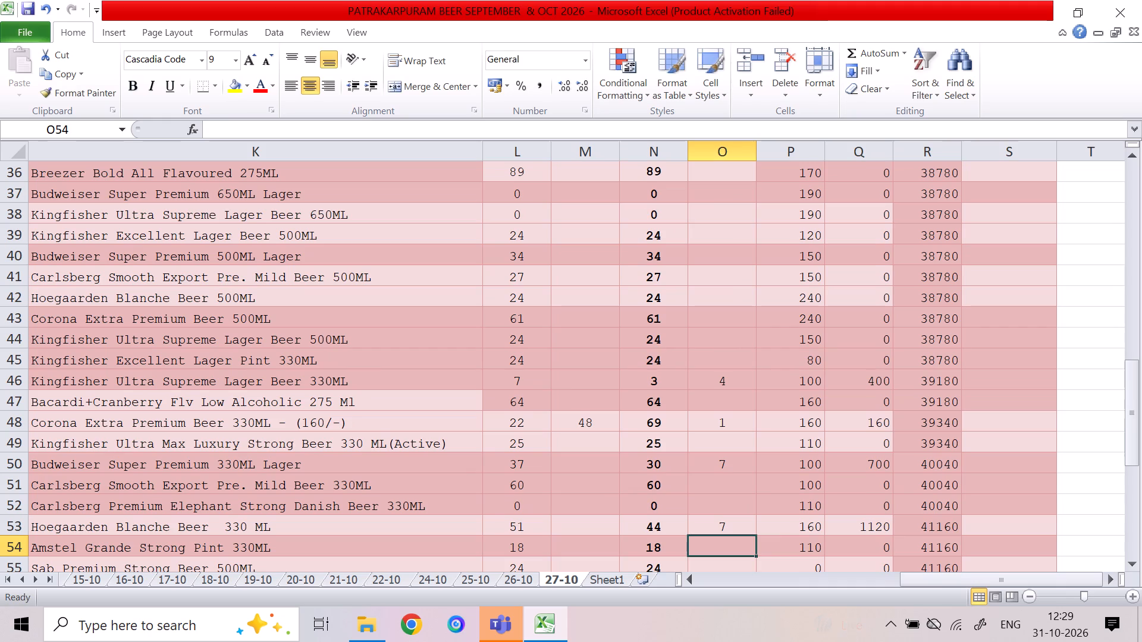
Check the stock, received and sold totals in rows 68 and 69 below the beer list.
{"action": "key", "text": "Down"}
{"action": "key", "text": "Down"}
{"action": "key", "text": "Down"}
{"action": "key", "text": "Down"}
{"action": "key", "text": "Down"}
{"action": "key", "text": "Down"}
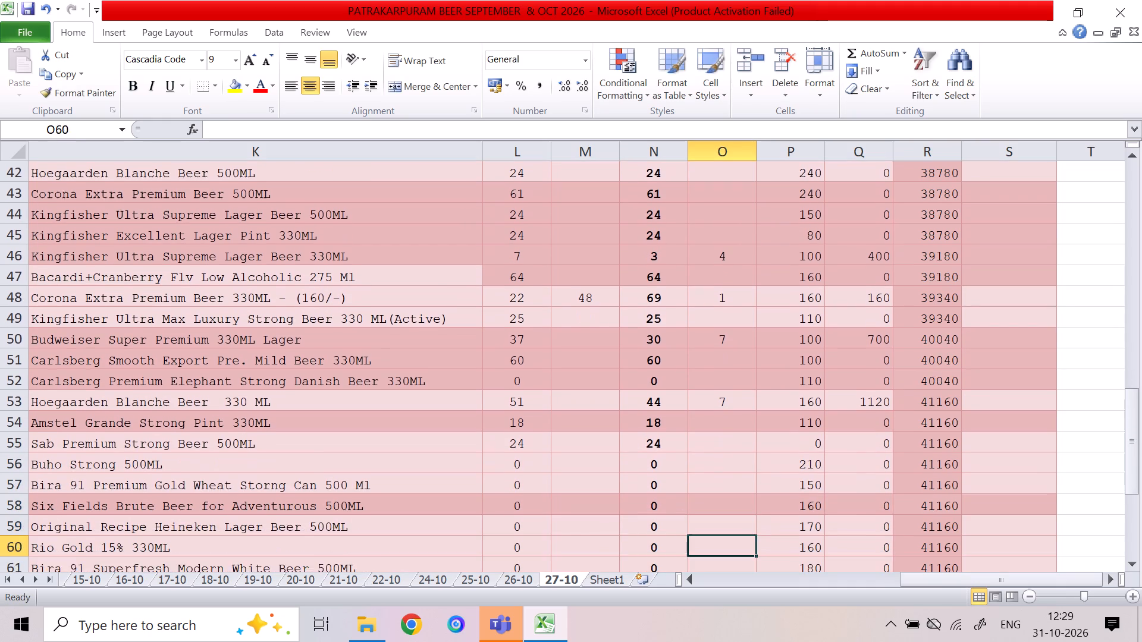
{"action": "key", "text": "Down"}
{"action": "key", "text": "Down"}
{"action": "key", "text": "Down"}
{"action": "key", "text": "Down"}
{"action": "key", "text": "Down"}
{"action": "key", "text": "Down"}
{"action": "key", "text": "Down"}
{"action": "key", "text": "Down"}
{"action": "key", "text": "Down"}
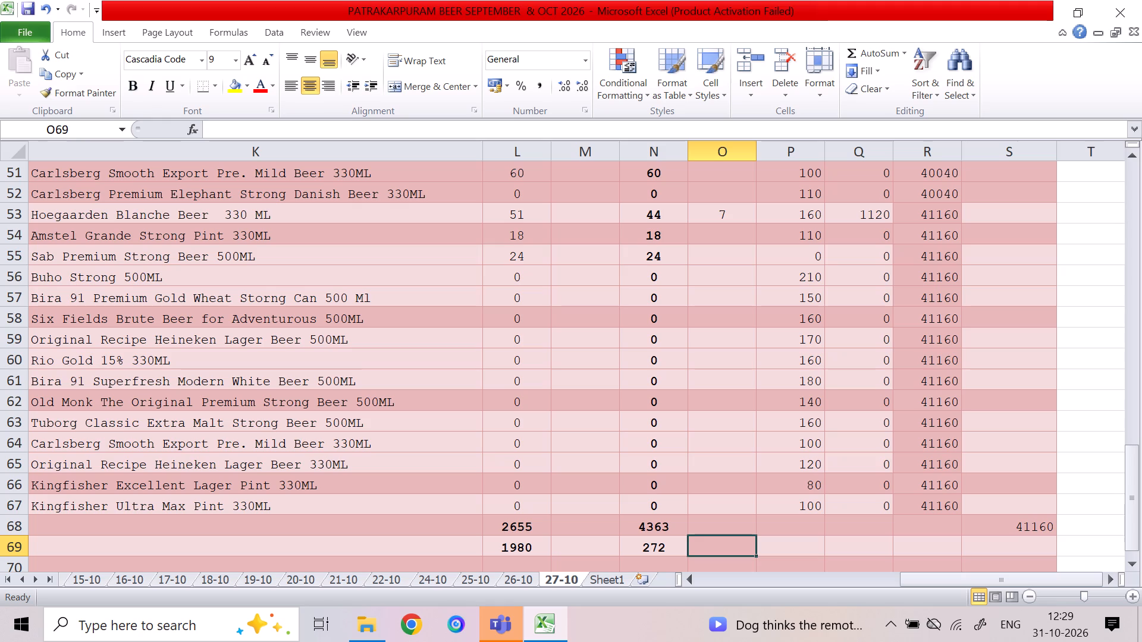
{"action": "key", "text": "Left"}
{"action": "key", "text": "Up"}
{"action": "key", "text": "Down"}
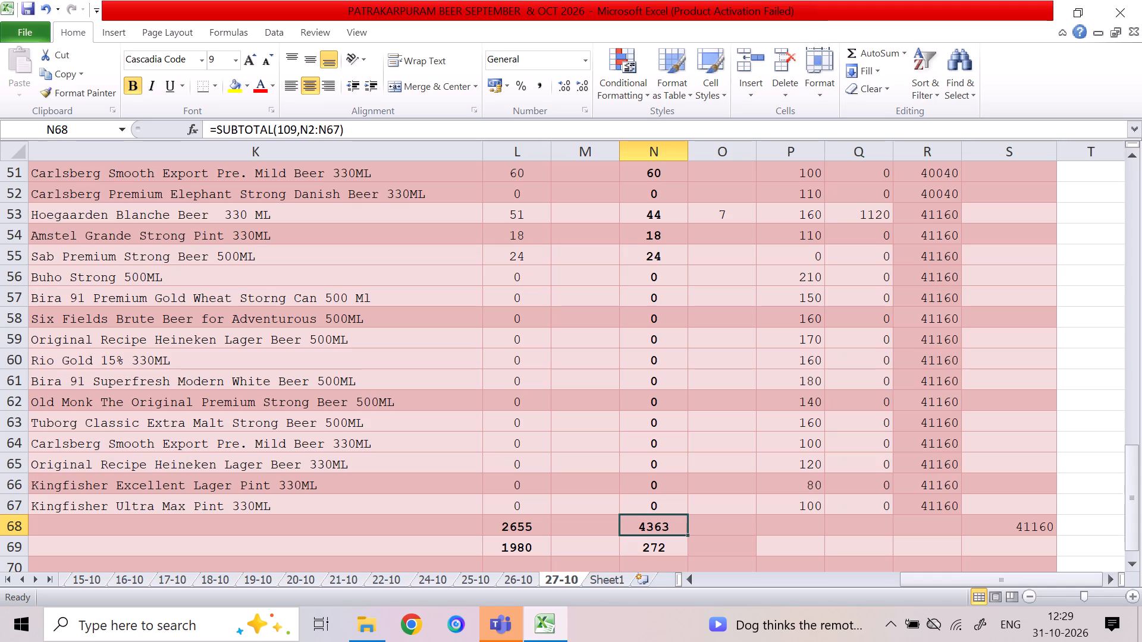
{"action": "key", "text": "Down"}
{"action": "key", "text": "Down"}
{"action": "key", "text": "Down"}
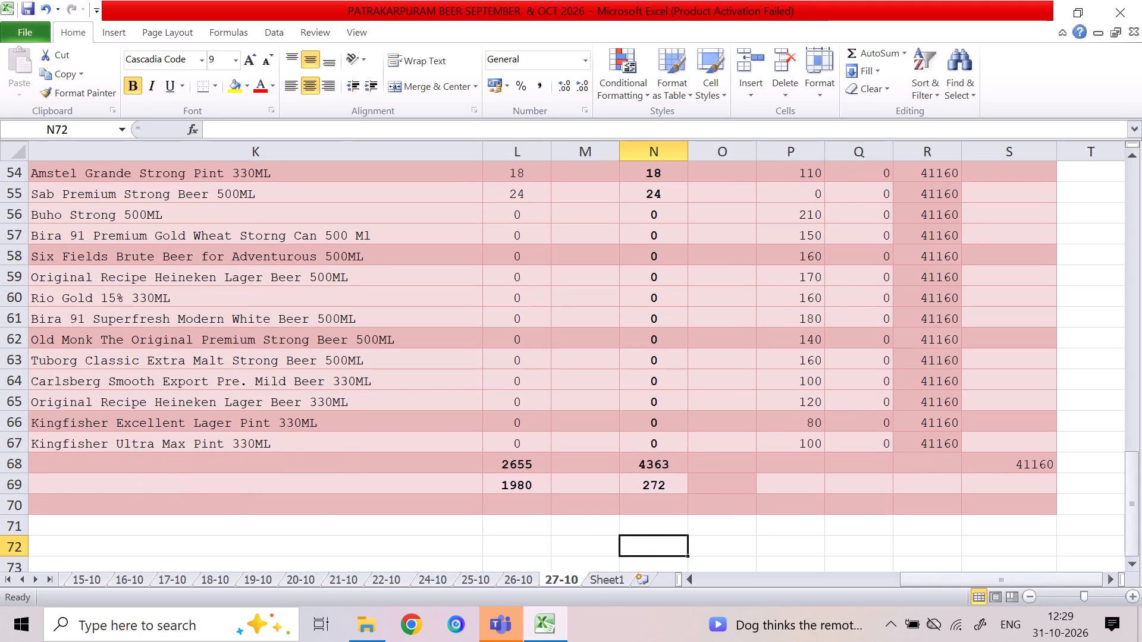
{"action": "key", "text": "Up"}
{"action": "key", "text": "Up"}
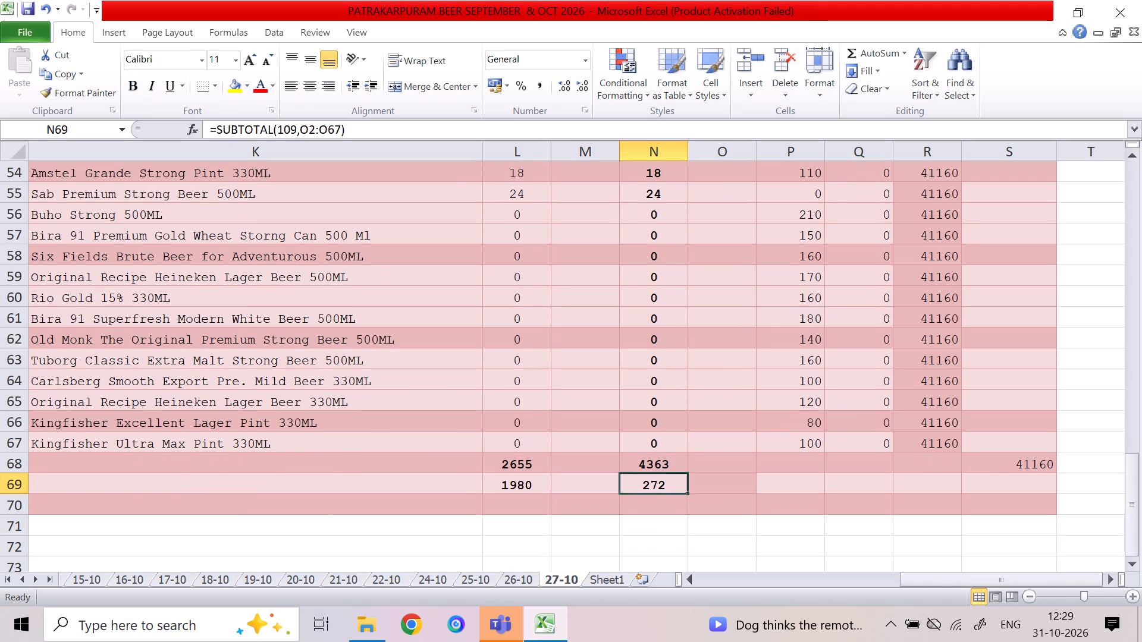
{"action": "key", "text": "Left"}
{"action": "key", "text": "Left"}
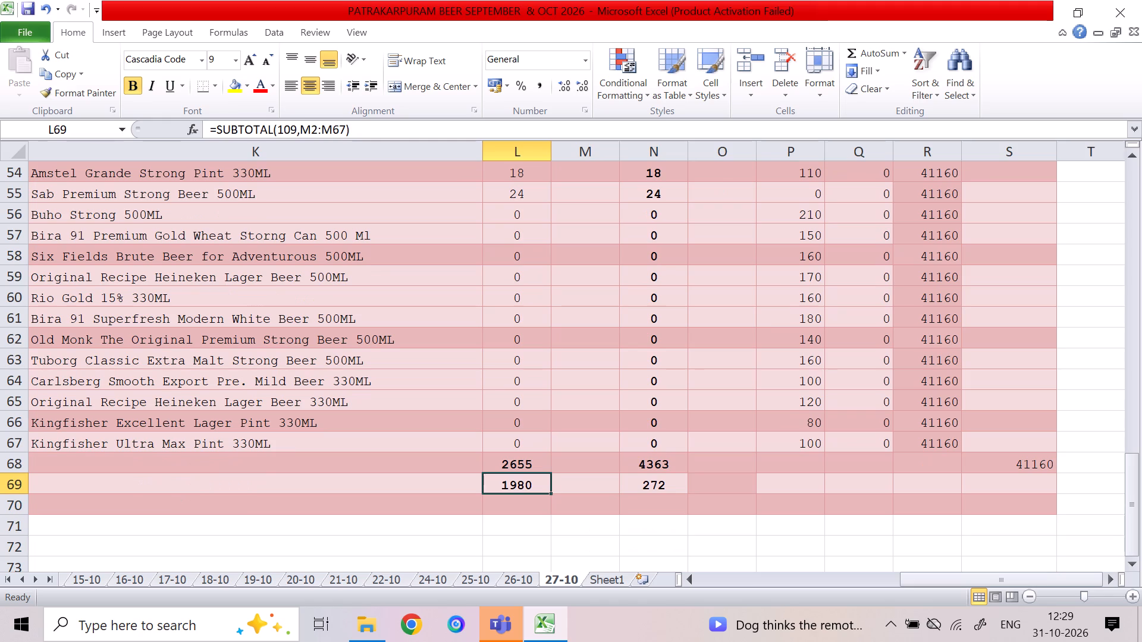
Review the column I entries from the bottom of the beer list up to Hunter Max Strong Premium Beer 500 Ml.
{"action": "key", "text": "Right"}
{"action": "key", "text": "Up"}
{"action": "key", "text": "Up"}
{"action": "key", "text": "Up"}
{"action": "key", "text": "Up"}
{"action": "key", "text": "Up"}
{"action": "key", "text": "Up"}
{"action": "key", "text": "Up"}
{"action": "key", "text": "Up"}
{"action": "key", "text": "Up"}
{"action": "key", "text": "Up"}
{"action": "key", "text": "Up"}
{"action": "key", "text": "Up"}
{"action": "key", "text": "Up"}
{"action": "key", "text": "Up"}
{"action": "key", "text": "Up"}
{"action": "key", "text": "Up"}
{"action": "key", "text": "Up"}
{"action": "key", "text": "Up"}
{"action": "key", "text": "Up"}
{"action": "key", "text": "Up"}
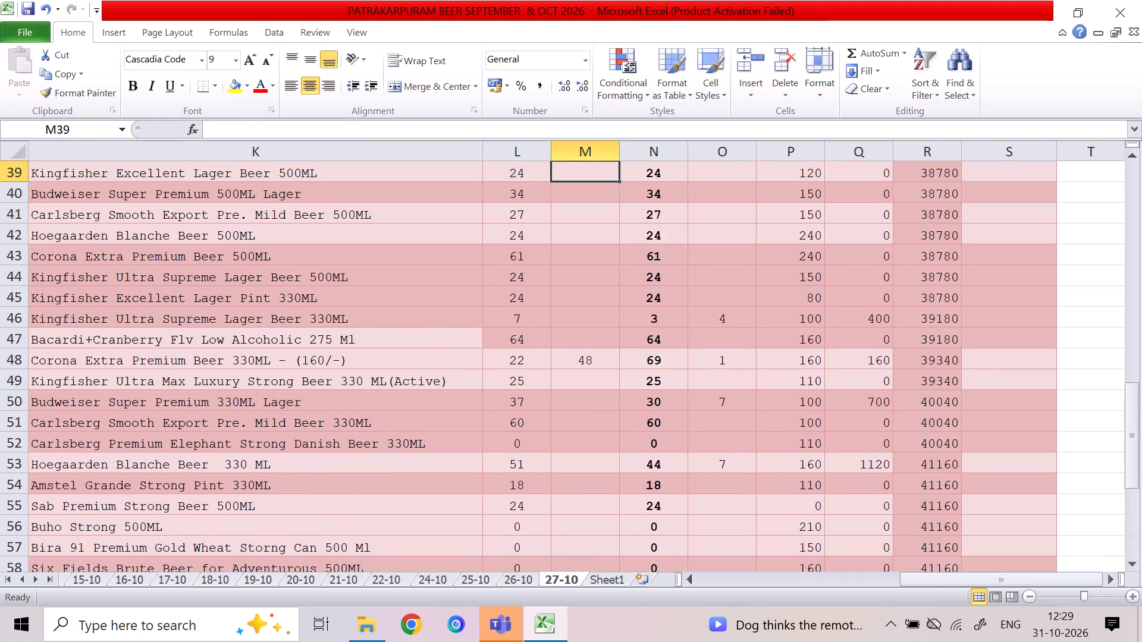
{"action": "key", "text": "Up"}
{"action": "key", "text": "Up"}
{"action": "key", "text": "Up"}
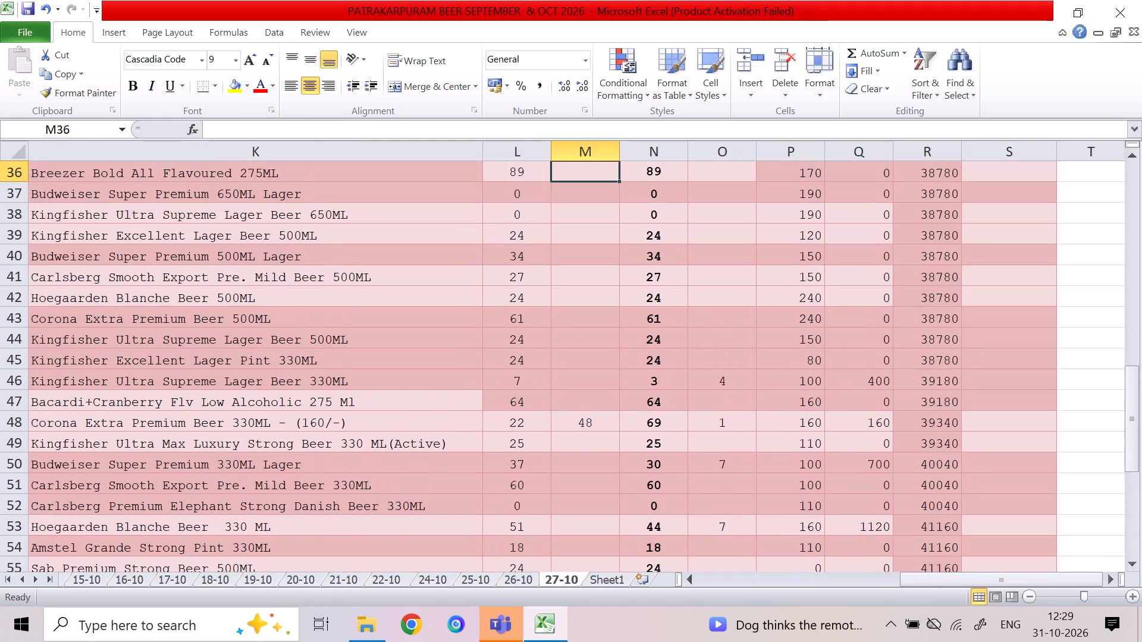
{"action": "key", "text": "Up"}
{"action": "key", "text": "Up"}
{"action": "key", "text": "Up"}
{"action": "key", "text": "Up"}
{"action": "key", "text": "Up"}
{"action": "key", "text": "Up"}
{"action": "key", "text": "Up"}
{"action": "key", "text": "Up"}
{"action": "key", "text": "Up"}
{"action": "key", "text": "Up"}
{"action": "key", "text": "Up"}
{"action": "key", "text": "Up"}
{"action": "key", "text": "Up"}
{"action": "key", "text": "Up"}
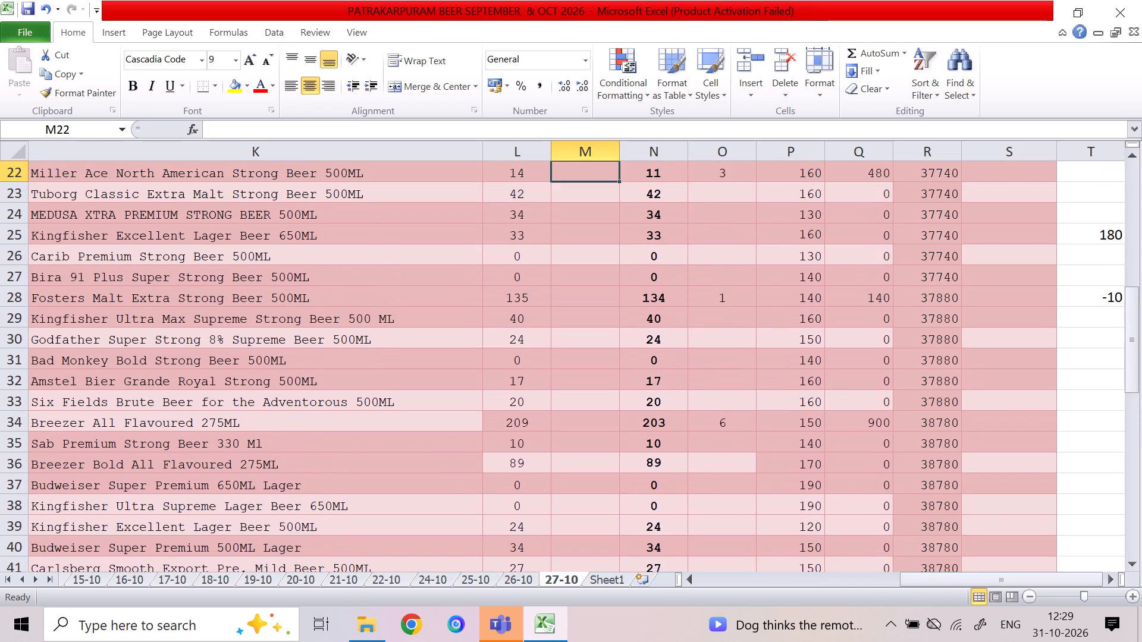
{"action": "key", "text": "Up"}
{"action": "key", "text": "Up"}
{"action": "key", "text": "Up"}
Recheck the column I entries item by item from Carlsberg Premium Elephant 500ML down to Buho Strong 500ML.
{"action": "key", "text": "Down"}
{"action": "key", "text": "Down"}
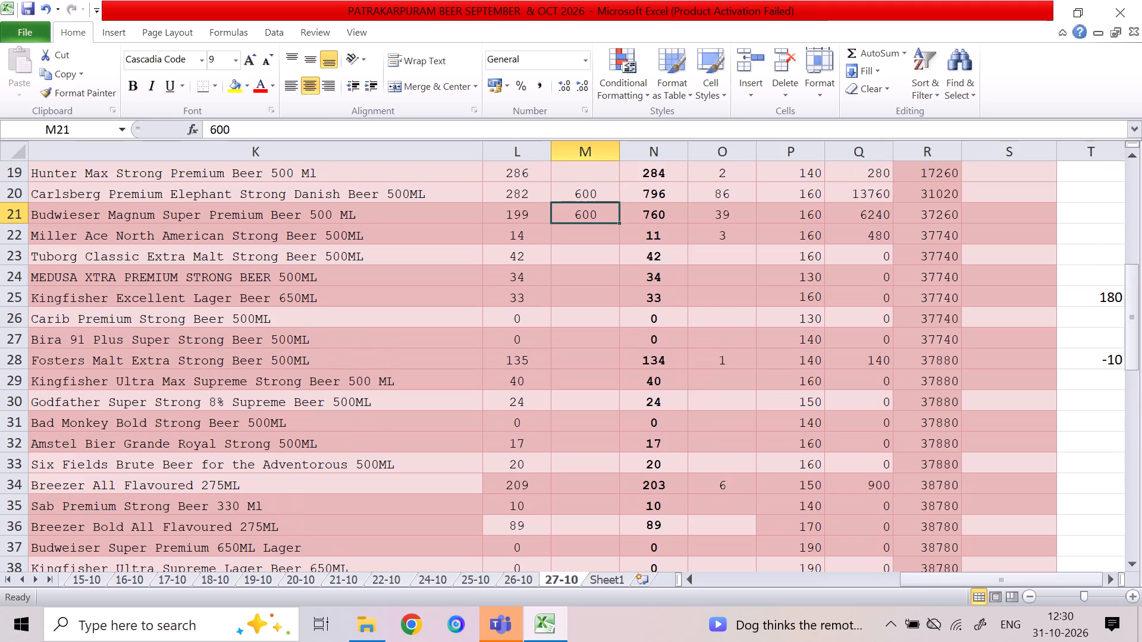
{"action": "key", "text": "Down"}
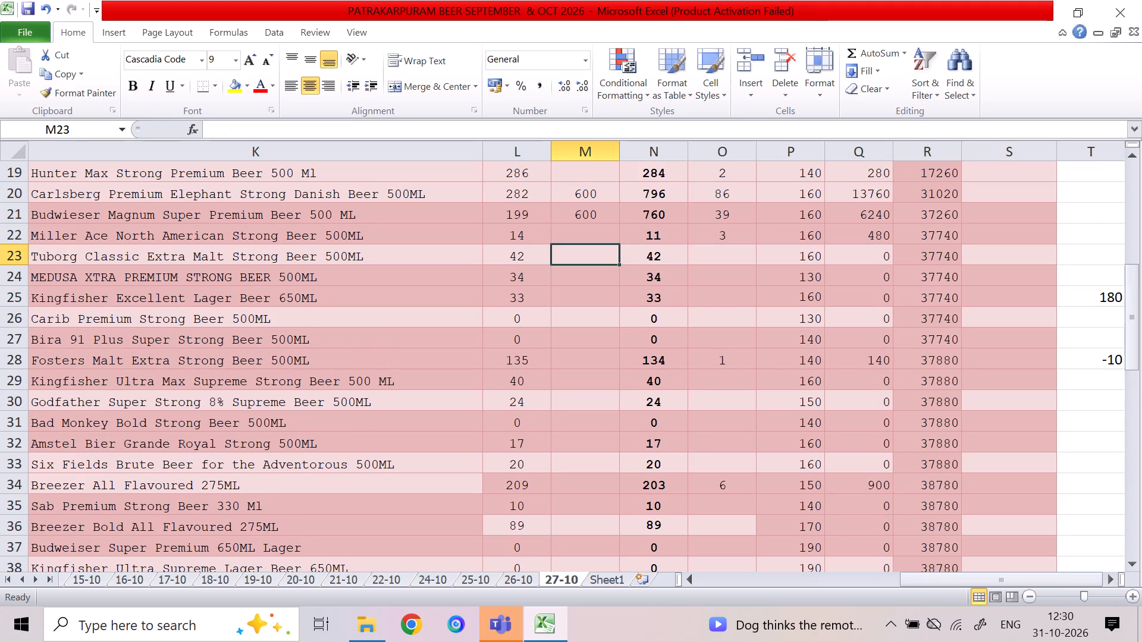
{"action": "key", "text": "Down"}
{"action": "key", "text": "Down"}
{"action": "key", "text": "Up"}
{"action": "key", "text": "Down"}
{"action": "key", "text": "Down"}
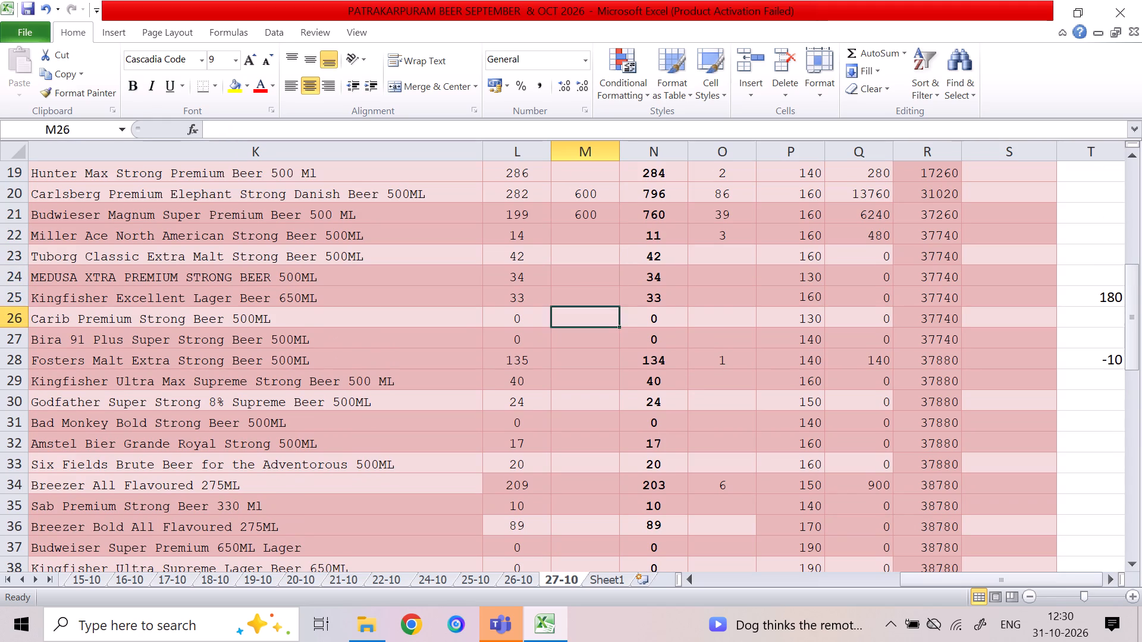
{"action": "key", "text": "Down"}
{"action": "key", "text": "Down"}
{"action": "key", "text": "Down"}
{"action": "key", "text": "Down"}
{"action": "key", "text": "Down"}
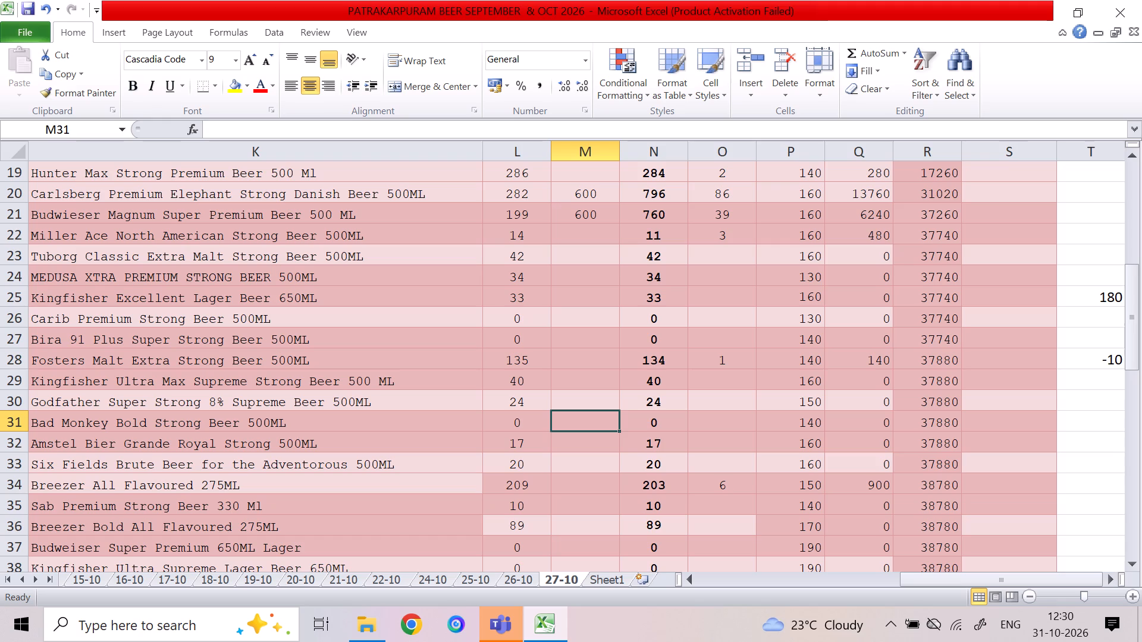
{"action": "key", "text": "Down"}
{"action": "key", "text": "Down"}
{"action": "key", "text": "Down"}
{"action": "key", "text": "Down"}
{"action": "key", "text": "Down"}
{"action": "key", "text": "Down"}
{"action": "key", "text": "Down"}
{"action": "key", "text": "Down"}
{"action": "key", "text": "Down"}
{"action": "key", "text": "Down"}
{"action": "key", "text": "Down"}
{"action": "key", "text": "Down"}
{"action": "key", "text": "Down"}
{"action": "key", "text": "Down"}
{"action": "key", "text": "Down"}
{"action": "key", "text": "Down"}
{"action": "key", "text": "Down"}
{"action": "key", "text": "Down"}
{"action": "key", "text": "Down"}
{"action": "key", "text": "Down"}
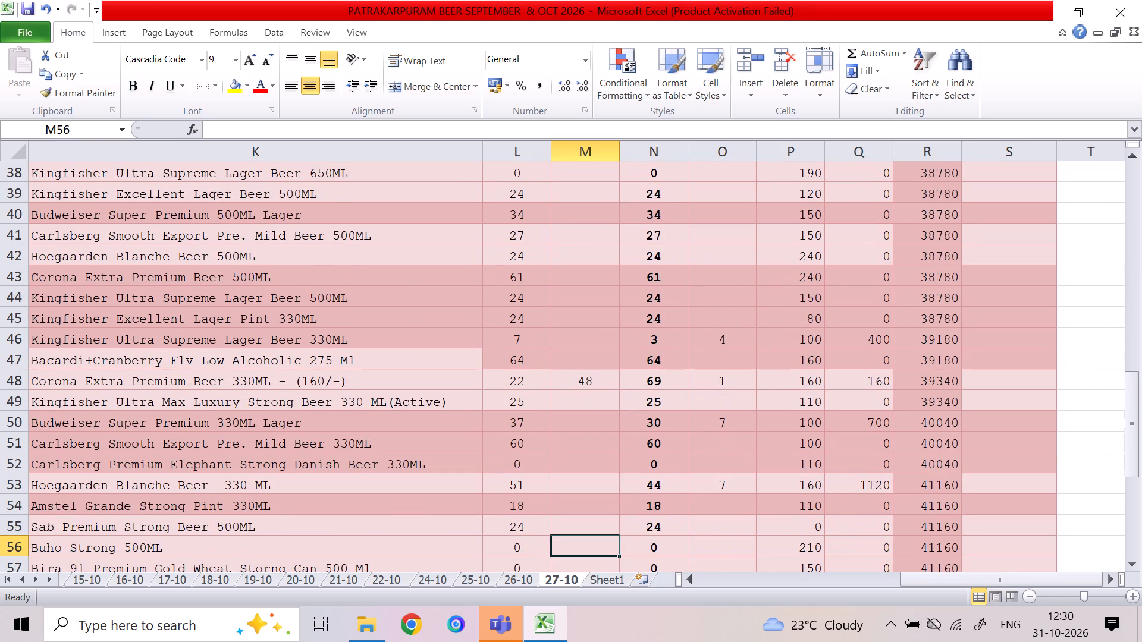
Enter 72 in column I for Budweiser Super Premium 500ML Lager.
{"action": "key", "text": "Up"}
{"action": "key", "text": "Up"}
{"action": "key", "text": "Up"}
{"action": "key", "text": "Up"}
{"action": "key", "text": "Up"}
{"action": "key", "text": "Up"}
{"action": "key", "text": "Up"}
{"action": "key", "text": "Up"}
{"action": "key", "text": "Up"}
{"action": "key", "text": "Up"}
{"action": "key", "text": "Up"}
{"action": "key", "text": "Up"}
{"action": "key", "text": "Up"}
{"action": "key", "text": "Up"}
{"action": "key", "text": "Up"}
{"action": "key", "text": "Up"}
{"action": "key", "text": "Up"}
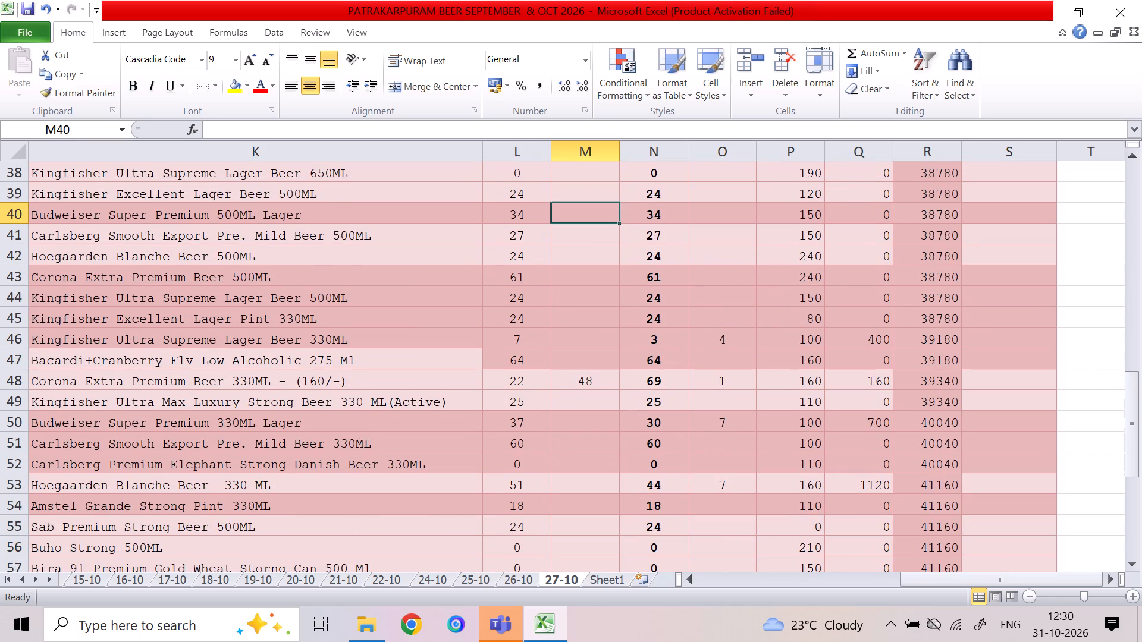
{"action": "key", "text": "Down"}
{"action": "type", "text": "72"}
{"action": "key", "text": "Down"}
{"action": "key", "text": "Up"}
Check the stock, received and sold totals in rows 68 and 69 below the beer list.
{"action": "key", "text": "Right"}
{"action": "key", "text": "Right"}
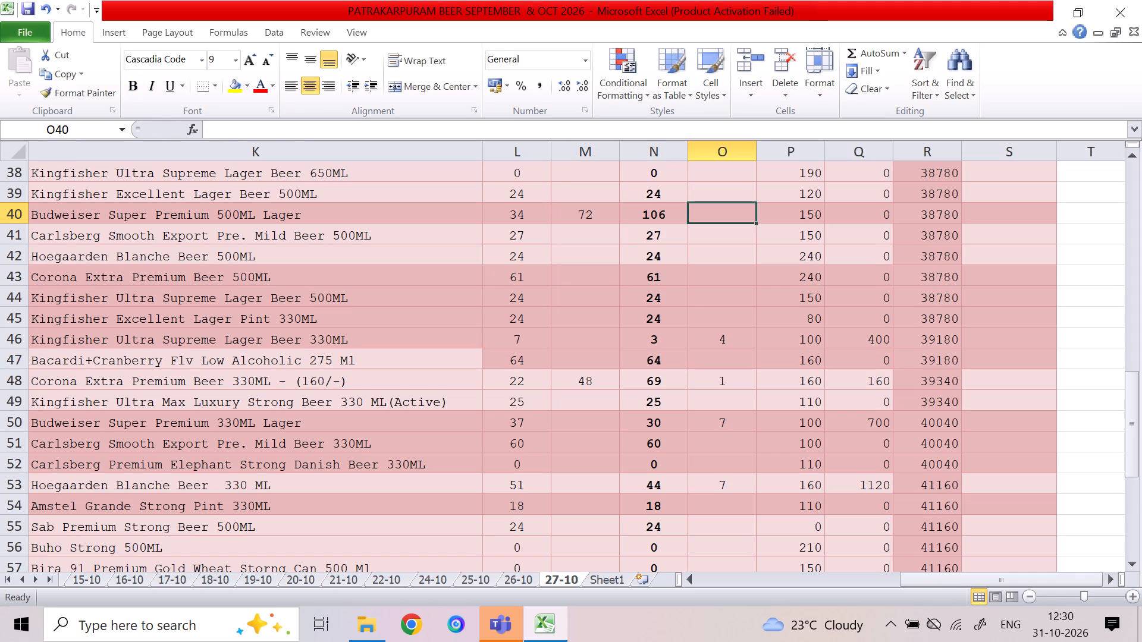
{"action": "key", "text": "Down"}
{"action": "key", "text": "Down"}
{"action": "key", "text": "Down"}
{"action": "key", "text": "Down"}
{"action": "key", "text": "Down"}
{"action": "key", "text": "Down"}
{"action": "key", "text": "Down"}
{"action": "key", "text": "Down"}
{"action": "key", "text": "Down"}
{"action": "key", "text": "Down"}
{"action": "key", "text": "Down"}
{"action": "key", "text": "Down"}
{"action": "key", "text": "Down"}
{"action": "key", "text": "Down"}
{"action": "key", "text": "Down"}
{"action": "key", "text": "Down"}
{"action": "key", "text": "Down"}
{"action": "key", "text": "Down"}
{"action": "key", "text": "Down"}
{"action": "key", "text": "Down"}
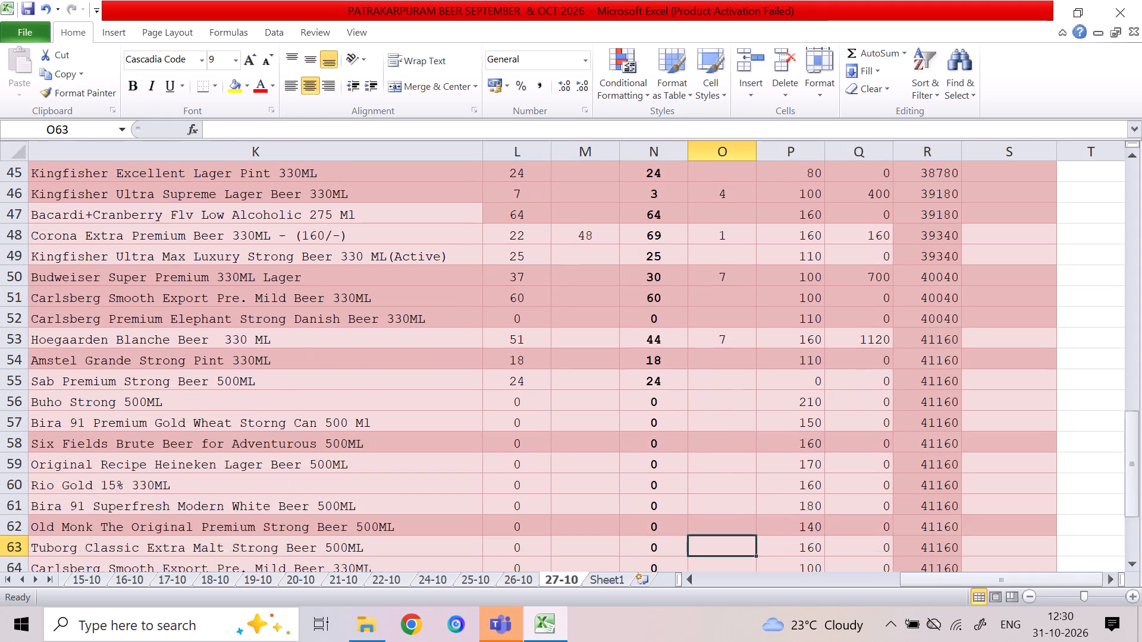
{"action": "key", "text": "Up"}
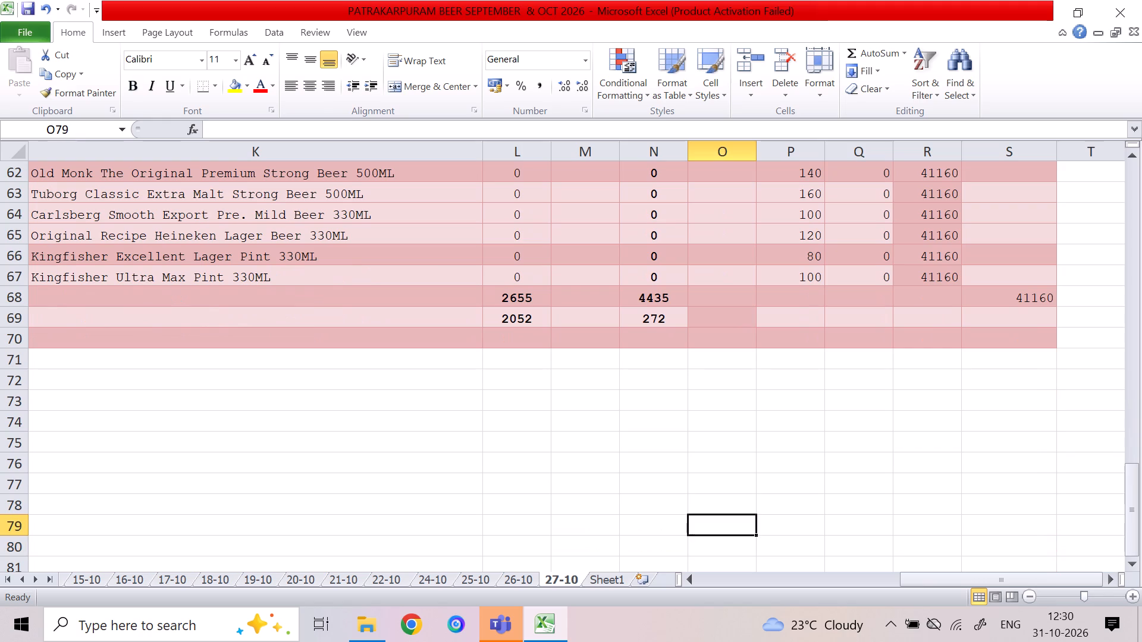
Save the Patrakarpuram beer workbook and close it.
{"action": "key", "text": "ctrl+s"}
{"action": "left_click", "coordinate": [605, 458]}
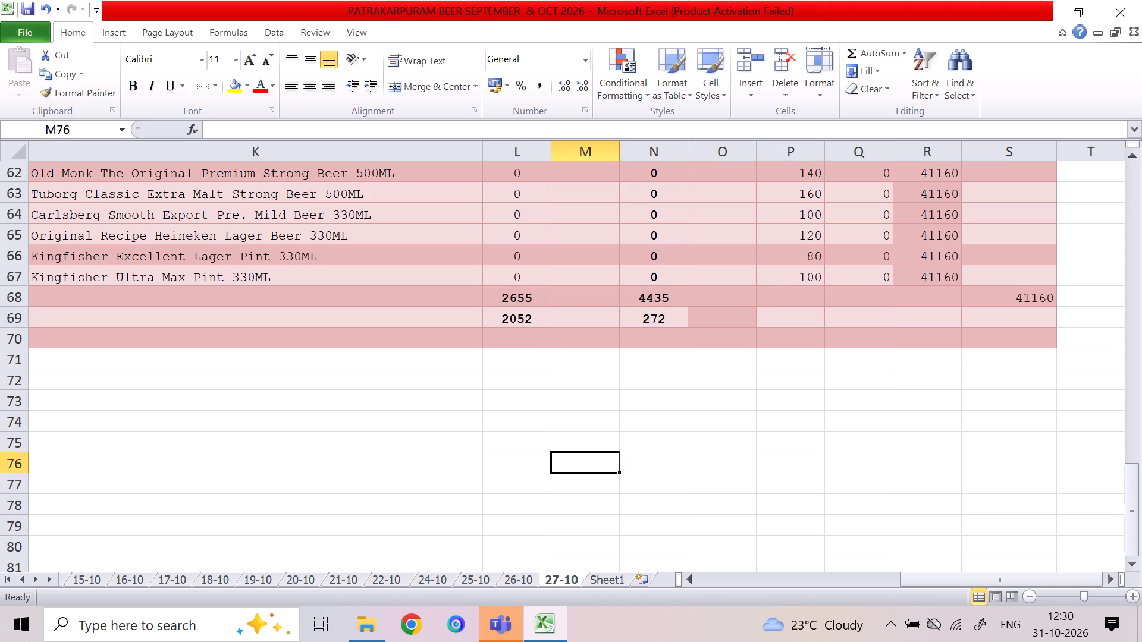
{"action": "key", "text": "ctrl+s"}
{"action": "left_click", "coordinate": [1141, 0]}
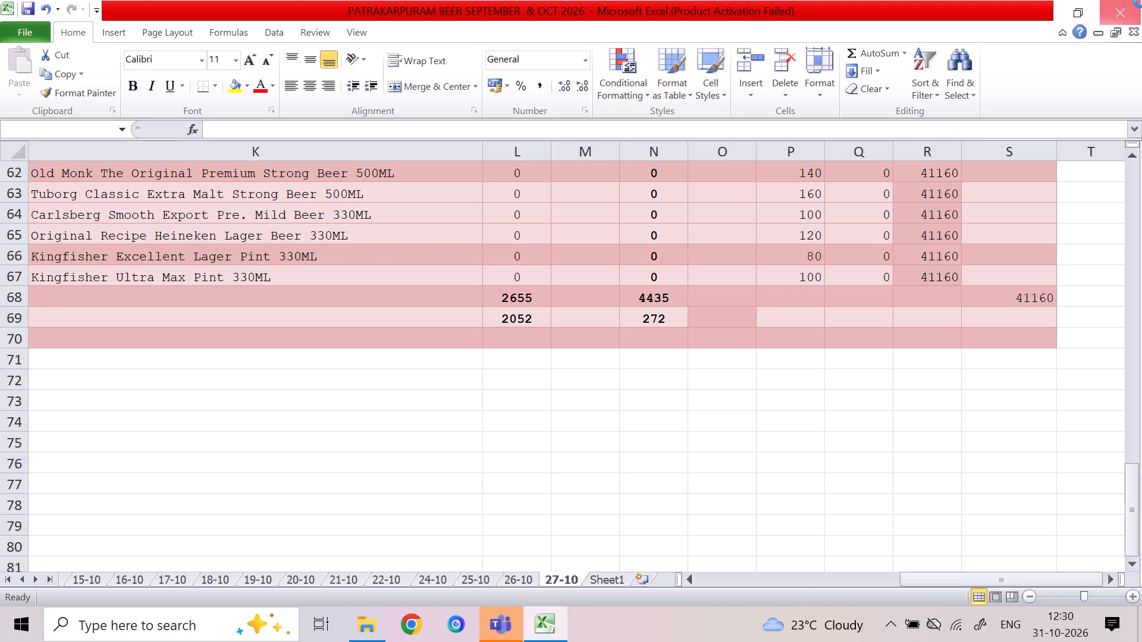
Open the MAHANAGAR BEER OCTOBER 2026 workbook from the MAHANAGAR BEER folder in BEER PARCHA and dismiss the activation notice.
{"action": "left_click", "coordinate": [21, 143]}
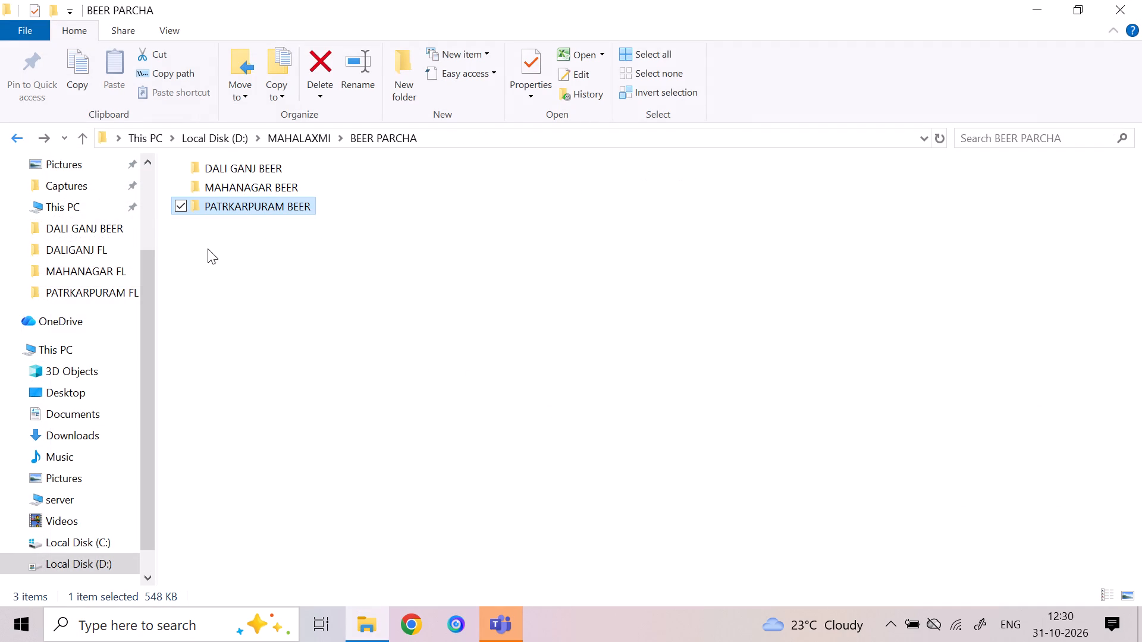
{"action": "double_click", "coordinate": [237, 188]}
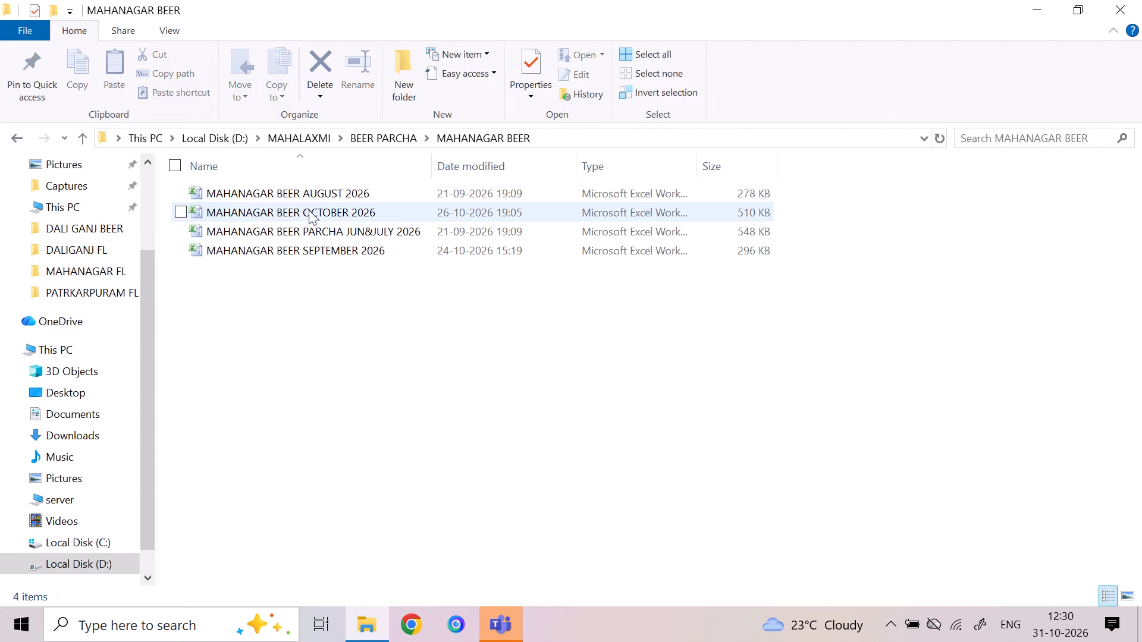
{"action": "double_click", "coordinate": [326, 217]}
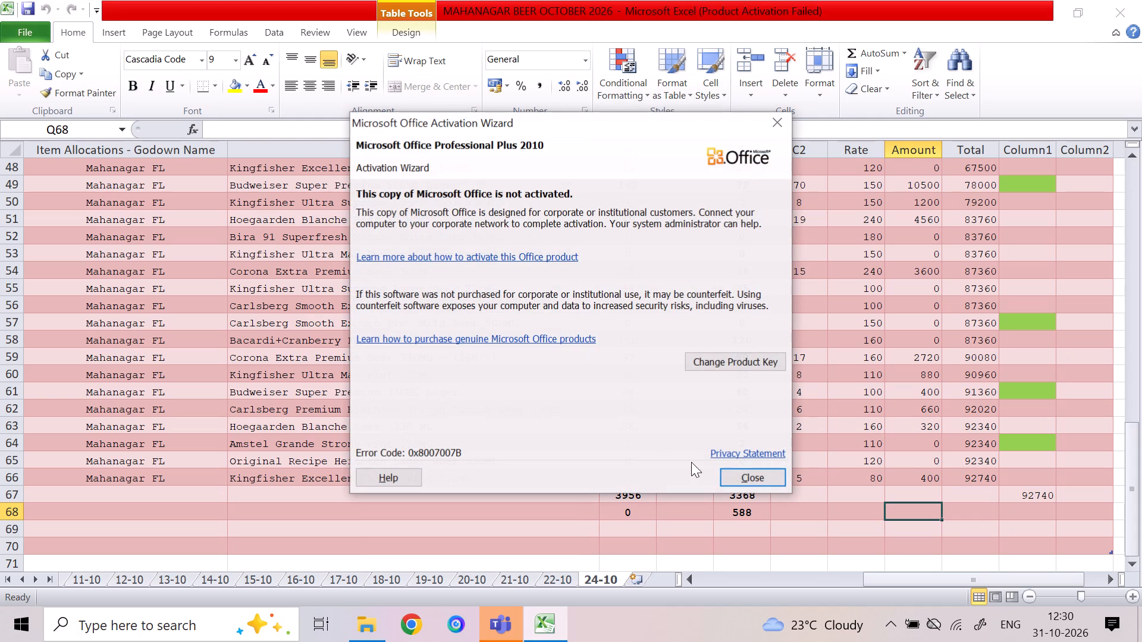
{"action": "left_click", "coordinate": [760, 479]}
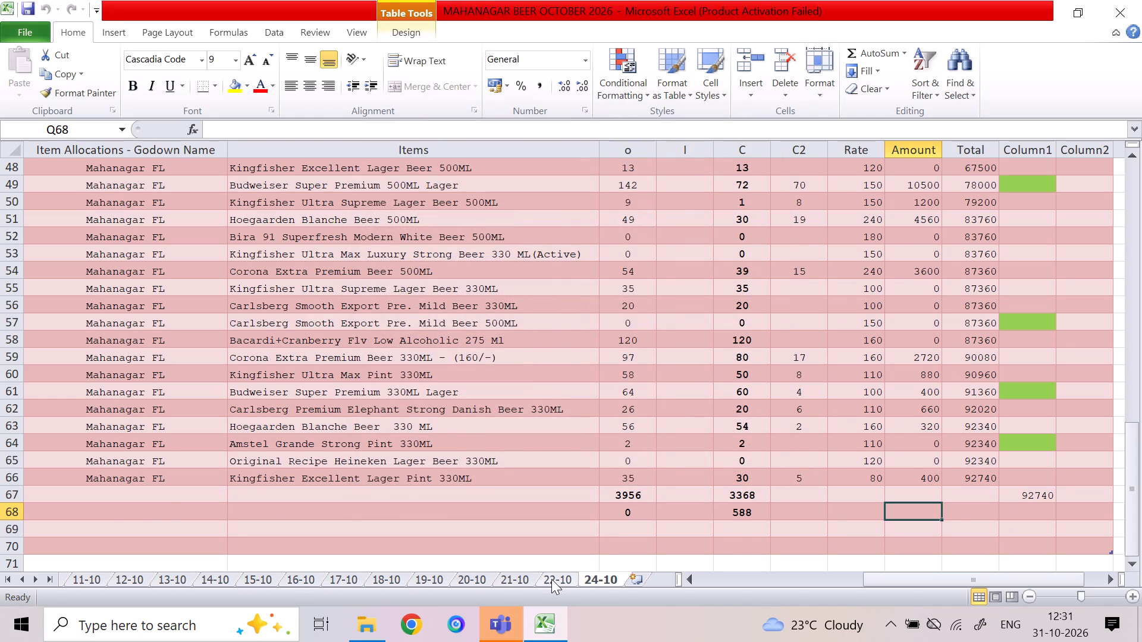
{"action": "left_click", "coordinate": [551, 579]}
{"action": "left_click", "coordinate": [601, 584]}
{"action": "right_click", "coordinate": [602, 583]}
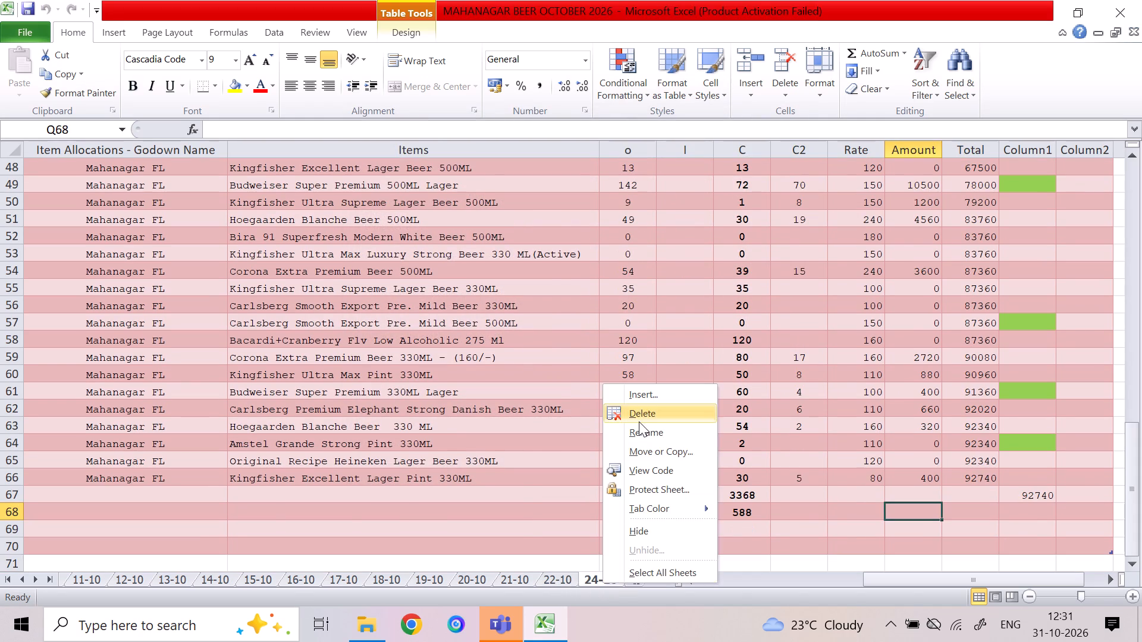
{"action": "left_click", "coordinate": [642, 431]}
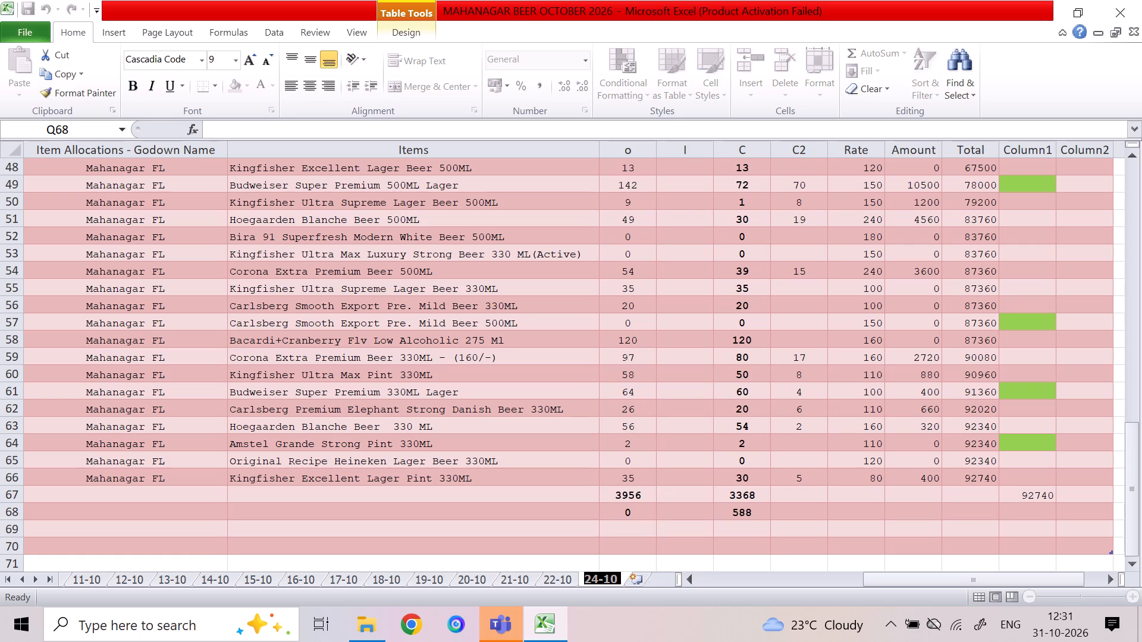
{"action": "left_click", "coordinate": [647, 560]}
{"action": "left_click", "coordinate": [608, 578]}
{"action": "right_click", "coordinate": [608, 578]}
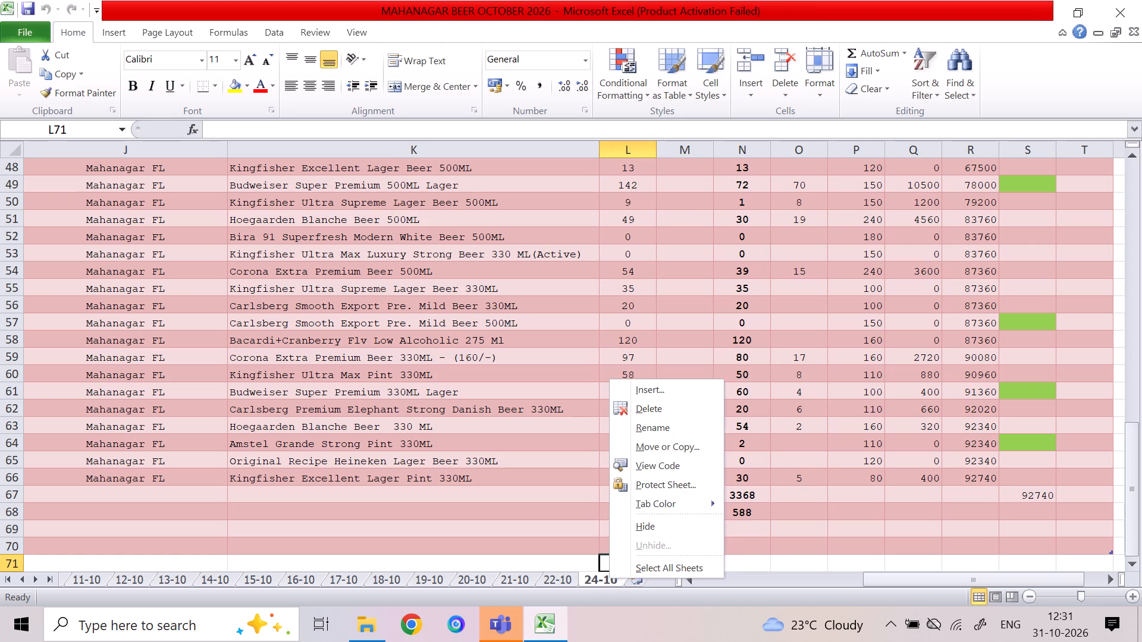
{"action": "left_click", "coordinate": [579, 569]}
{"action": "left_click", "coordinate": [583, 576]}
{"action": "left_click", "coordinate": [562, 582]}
Create a copy of the 24-10 sheet at the end of the MAHANAGAR BEER OCTOBER 2026 workbook.
{"action": "left_click", "coordinate": [589, 581]}
{"action": "right_click", "coordinate": [593, 581]}
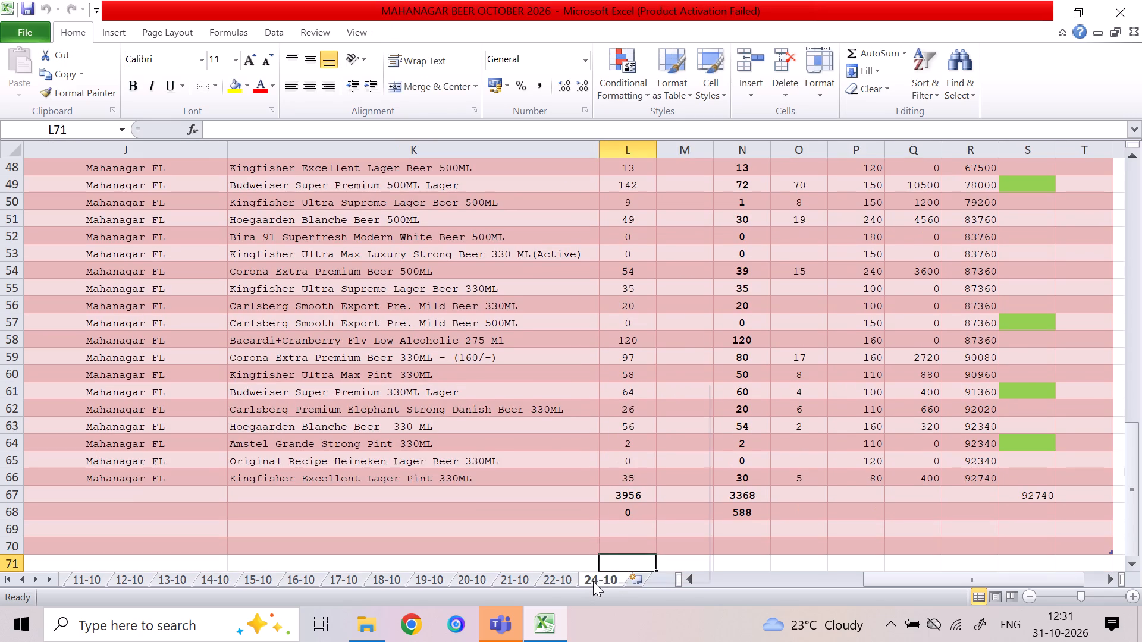
{"action": "left_click", "coordinate": [635, 447]}
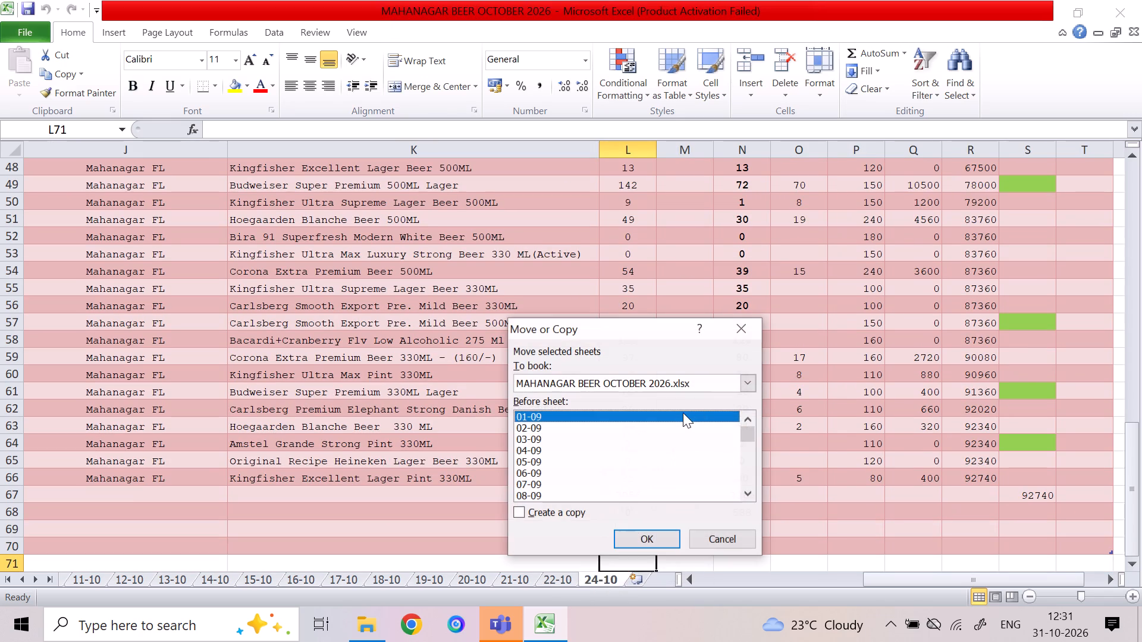
{"action": "left_click_drag", "start_coordinate": [743, 436], "coordinate": [751, 511]}
{"action": "left_click", "coordinate": [563, 493]}
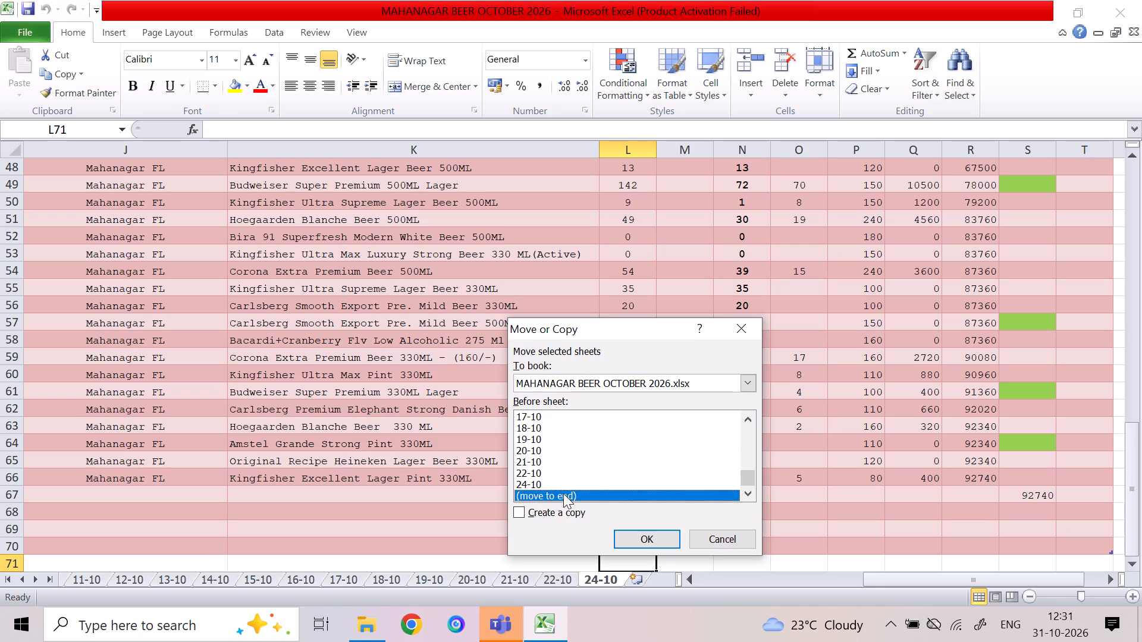
{"action": "left_click", "coordinate": [557, 518]}
{"action": "left_click", "coordinate": [654, 535]}
Rename the copied sheet as 25-26-27-10.
{"action": "right_click", "coordinate": [618, 575]}
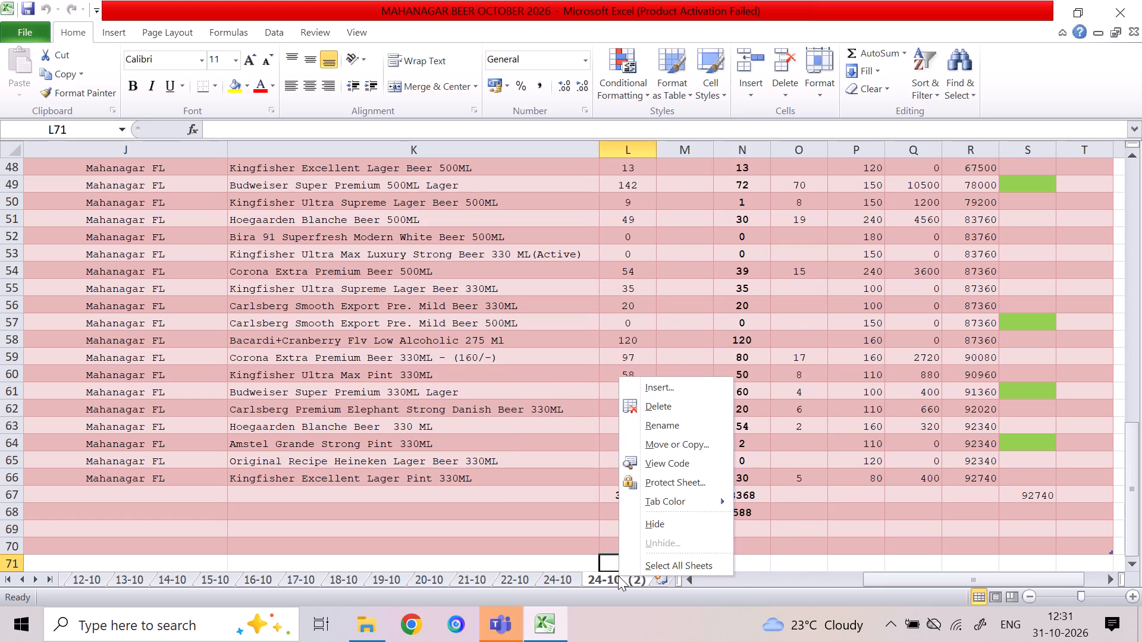
{"action": "left_click", "coordinate": [665, 429]}
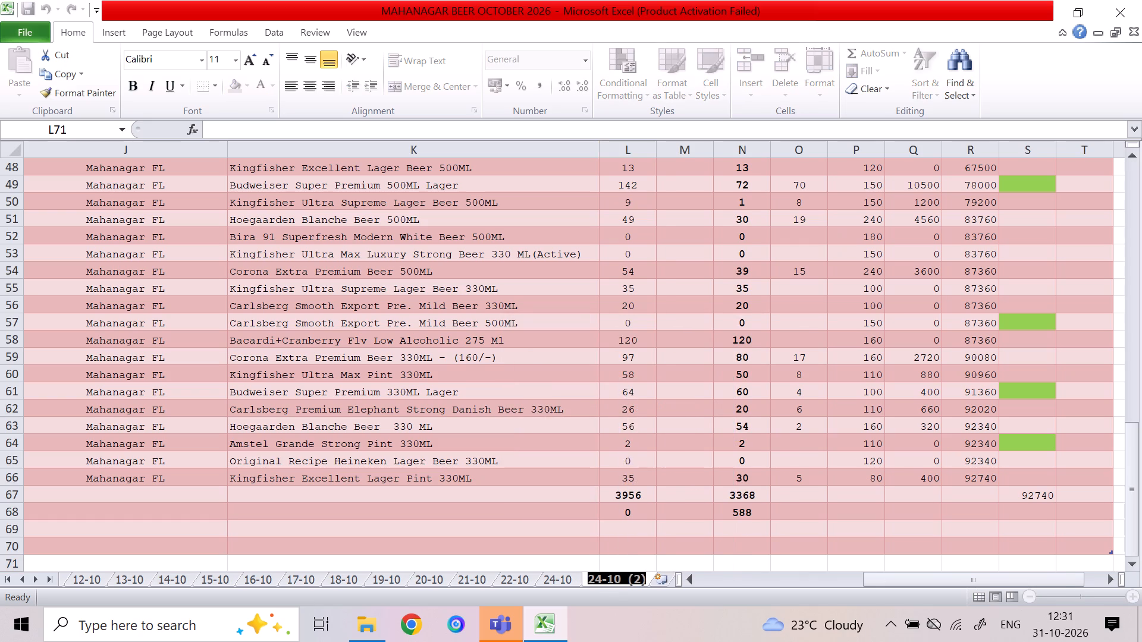
{"action": "key", "text": "2"}
{"action": "type", "text": "5-26-27"}
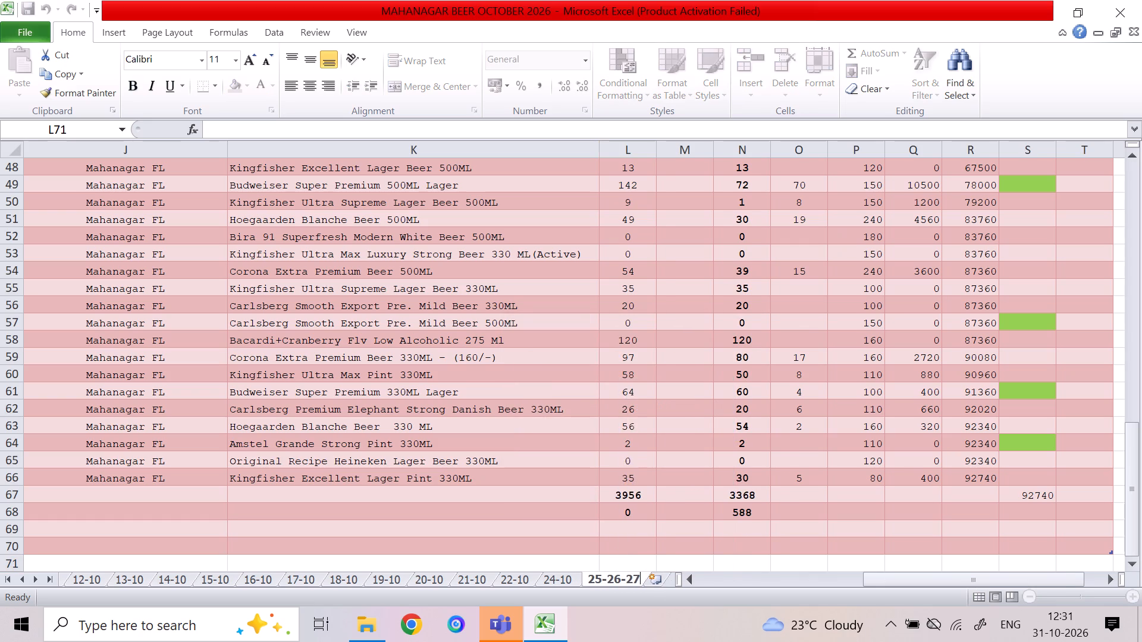
{"action": "type", "text": "-10"}
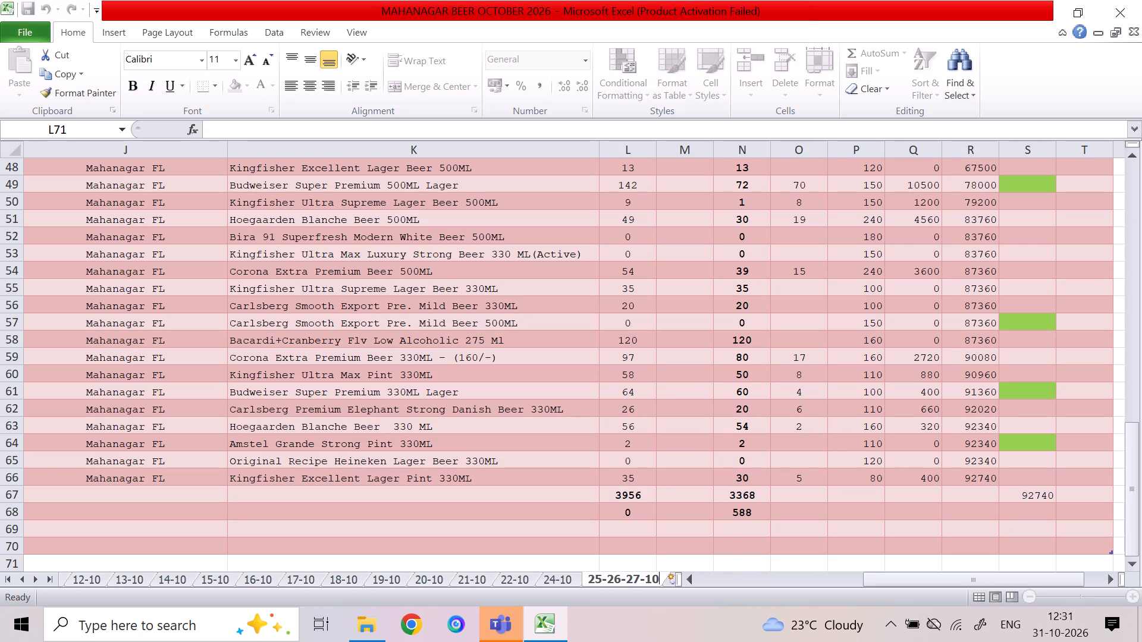
{"action": "left_click", "coordinate": [704, 564]}
Change the voucher date in A2 of the 25-26-27-10 sheet to 27-10-2026.
{"action": "left_click", "coordinate": [572, 581]}
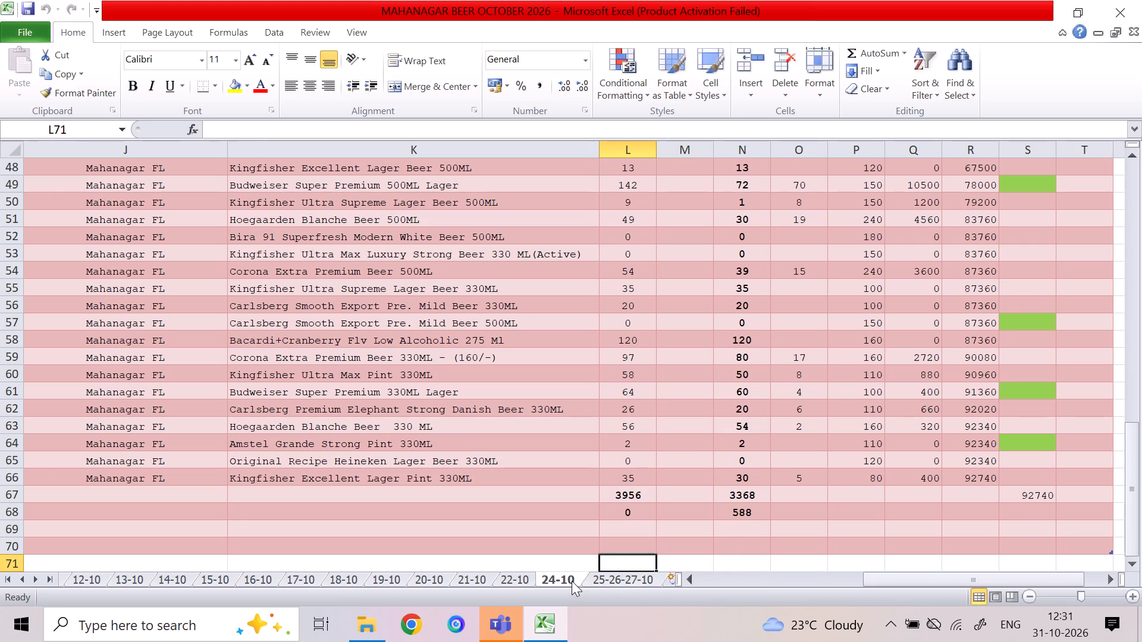
{"action": "left_click", "coordinate": [605, 576]}
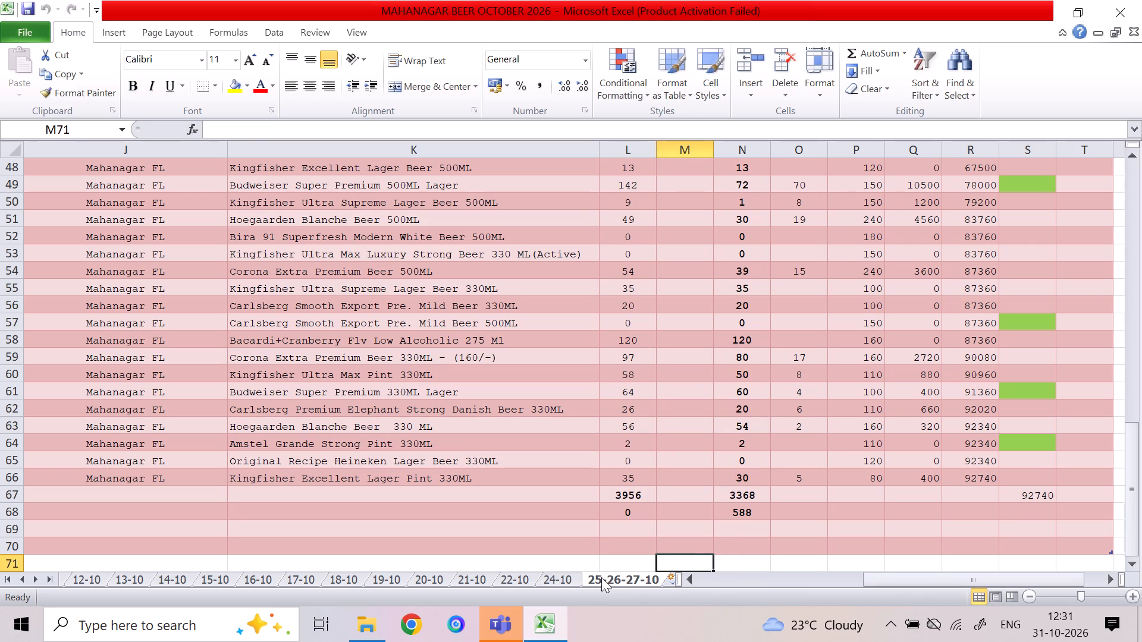
{"action": "left_click_drag", "start_coordinate": [889, 577], "coordinate": [771, 572]}
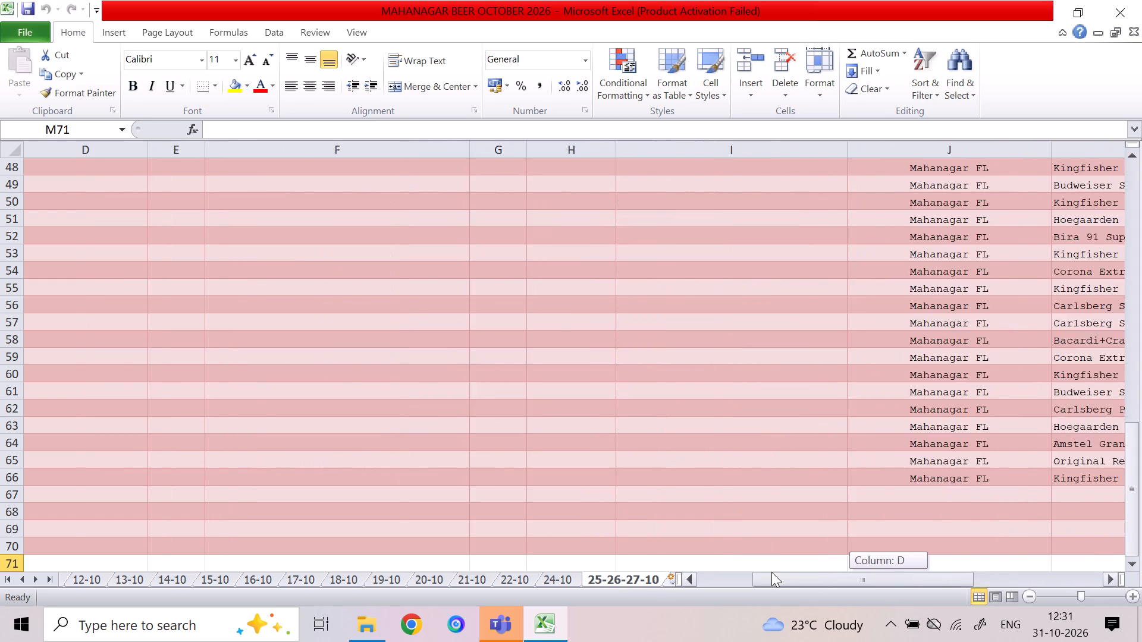
{"action": "left_click_drag", "start_coordinate": [771, 572], "coordinate": [748, 571]}
{"action": "left_click", "coordinate": [748, 571]}
{"action": "left_click_drag", "start_coordinate": [736, 583], "coordinate": [703, 579]}
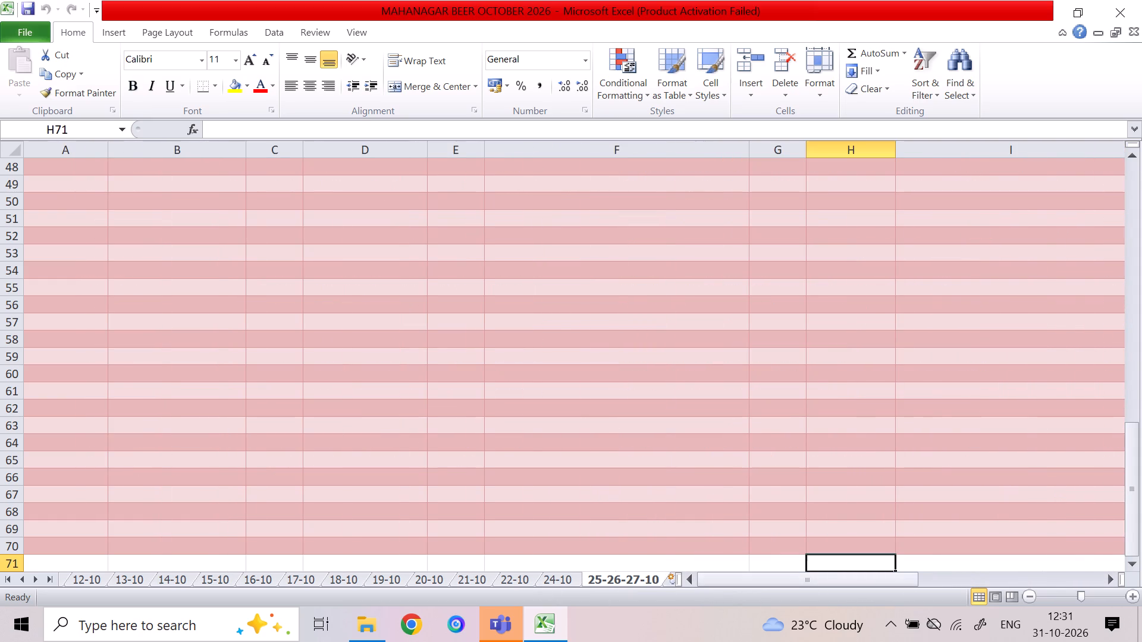
{"action": "left_click_drag", "start_coordinate": [1135, 505], "coordinate": [1081, 202]}
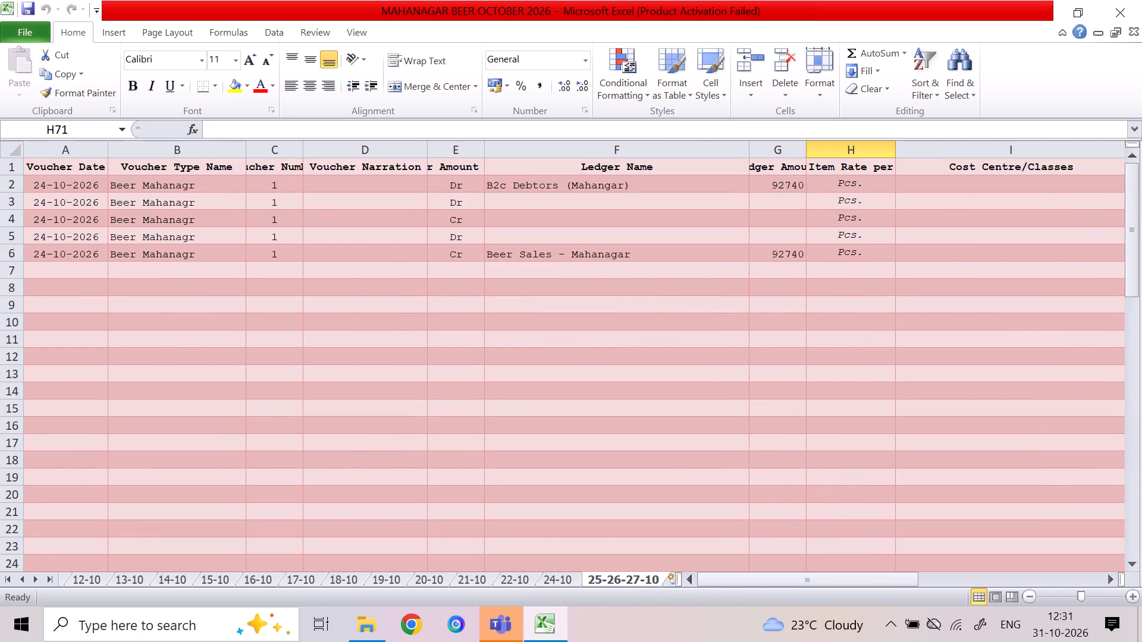
{"action": "double_click", "coordinate": [52, 185]}
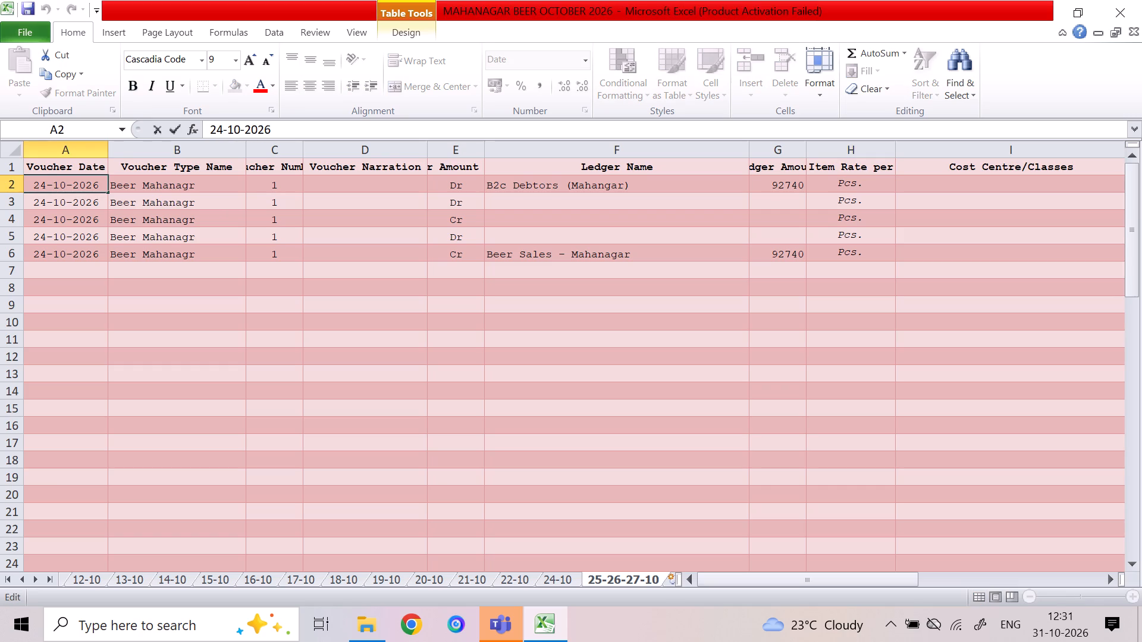
{"action": "key", "text": "Left"}
{"action": "key", "text": "BackSpace"}
{"action": "key", "text": "7"}
{"action": "key", "text": "Return"}
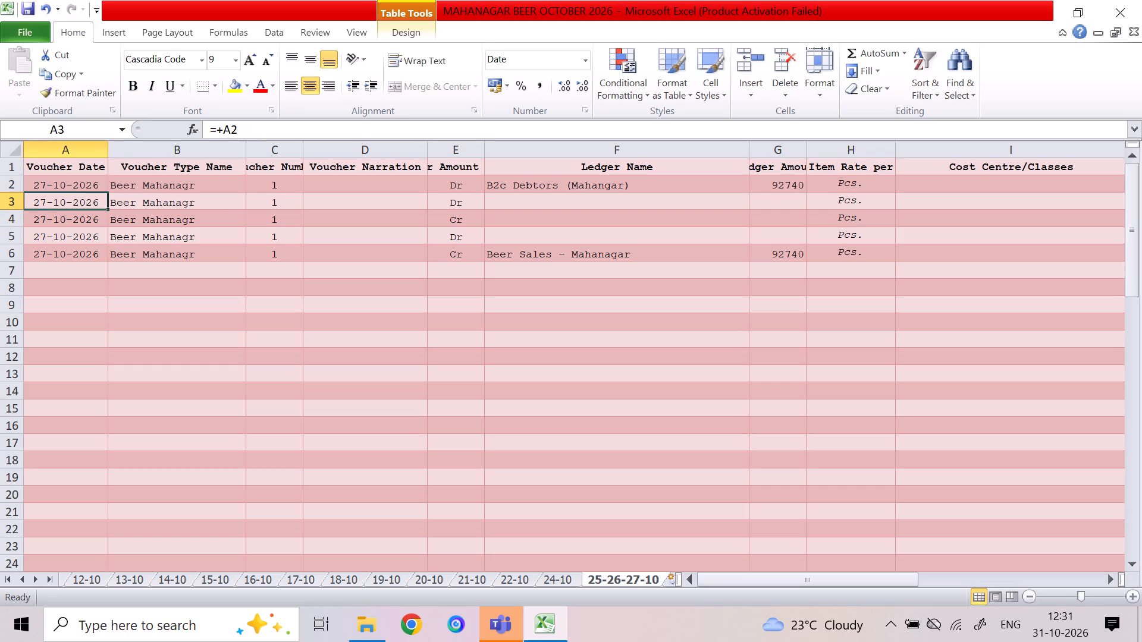
{"action": "left_click", "coordinate": [394, 416]}
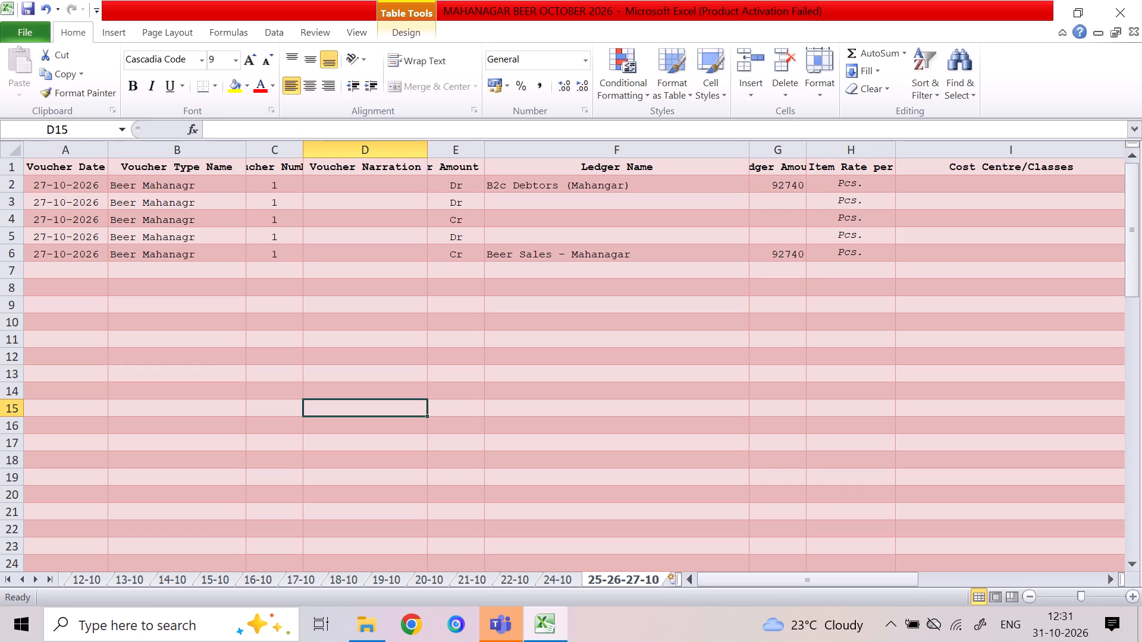
Copy the closing stock in column C for rows 7 to 66 and paste it as values into the opening stock column from L7.
{"action": "left_click_drag", "start_coordinate": [732, 580], "coordinate": [758, 580]}
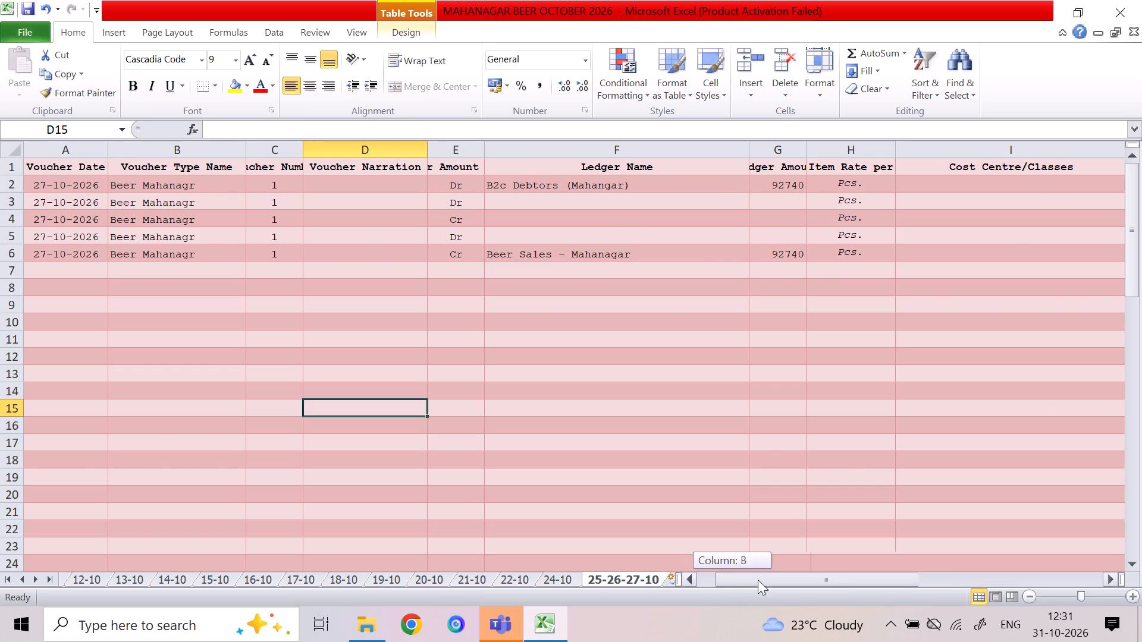
{"action": "left_click_drag", "start_coordinate": [758, 580], "coordinate": [922, 572]}
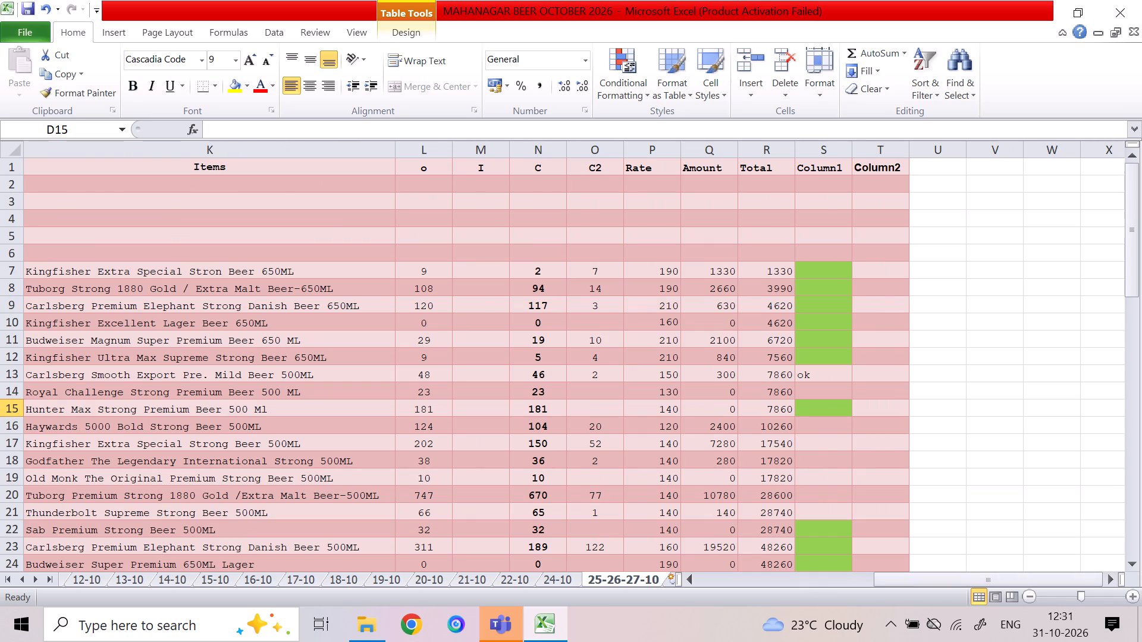
{"action": "left_click", "coordinate": [541, 284]}
{"action": "left_click", "coordinate": [550, 267]}
{"action": "key", "text": "shift+Down"}
{"action": "key", "text": "shift+Down"}
{"action": "key", "text": "shift+Down"}
{"action": "key", "text": "shift+Down"}
{"action": "key", "text": "shift+Down"}
{"action": "key", "text": "shift+Down"}
{"action": "key", "text": "shift+Down"}
{"action": "key", "text": "shift+Down"}
{"action": "key", "text": "shift+Down"}
{"action": "key", "text": "shift+Down"}
{"action": "key", "text": "shift+Down"}
{"action": "key", "text": "shift+Down"}
{"action": "key", "text": "shift+Down"}
{"action": "key", "text": "shift+Down"}
{"action": "key", "text": "shift+Down"}
{"action": "key", "text": "shift+Down"}
{"action": "key", "text": "shift+Down"}
{"action": "key", "text": "shift+Down"}
{"action": "key", "text": "shift+Down"}
{"action": "key", "text": "shift+Down"}
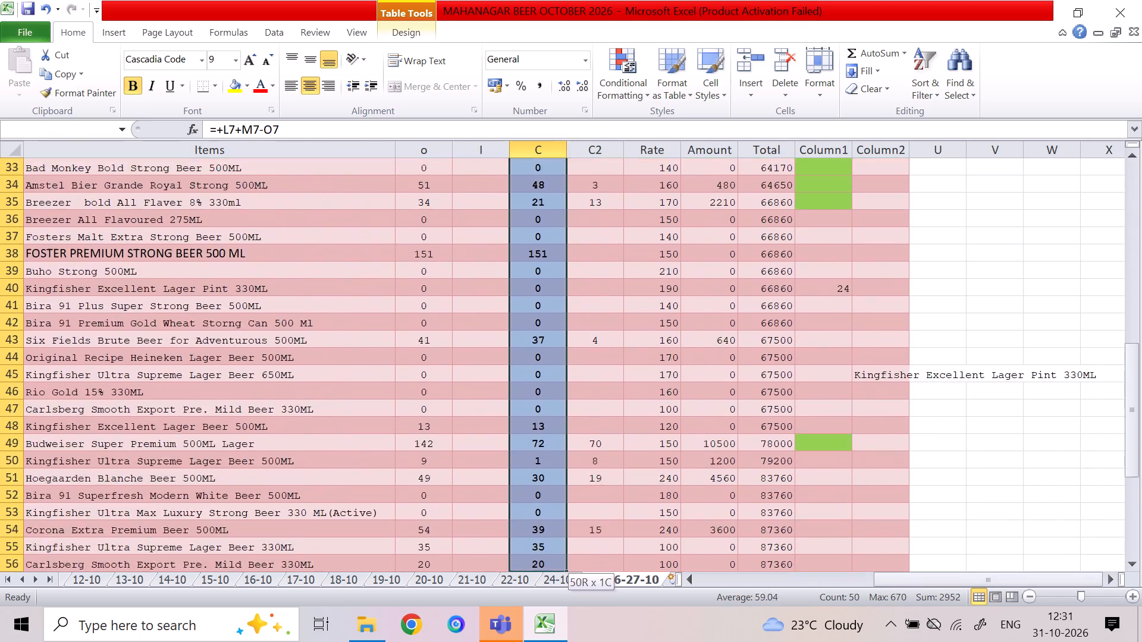
{"action": "key", "text": "shift+Up"}
{"action": "key", "text": "shift+Up"}
{"action": "key", "text": "shift+Up"}
{"action": "key", "text": "shift+Up"}
{"action": "key", "text": "shift+Up"}
{"action": "key", "text": "shift+Up"}
{"action": "key", "text": "shift+Up"}
{"action": "key", "text": "shift+Up"}
{"action": "key", "text": "shift+Up"}
{"action": "key", "text": "shift+Up"}
{"action": "key", "text": "shift+Up"}
{"action": "key", "text": "shift+Up"}
{"action": "key", "text": "shift+Up"}
{"action": "key", "text": "shift+Up"}
{"action": "key", "text": "shift+Up"}
{"action": "key", "text": "shift+Up"}
{"action": "key", "text": "shift+Up"}
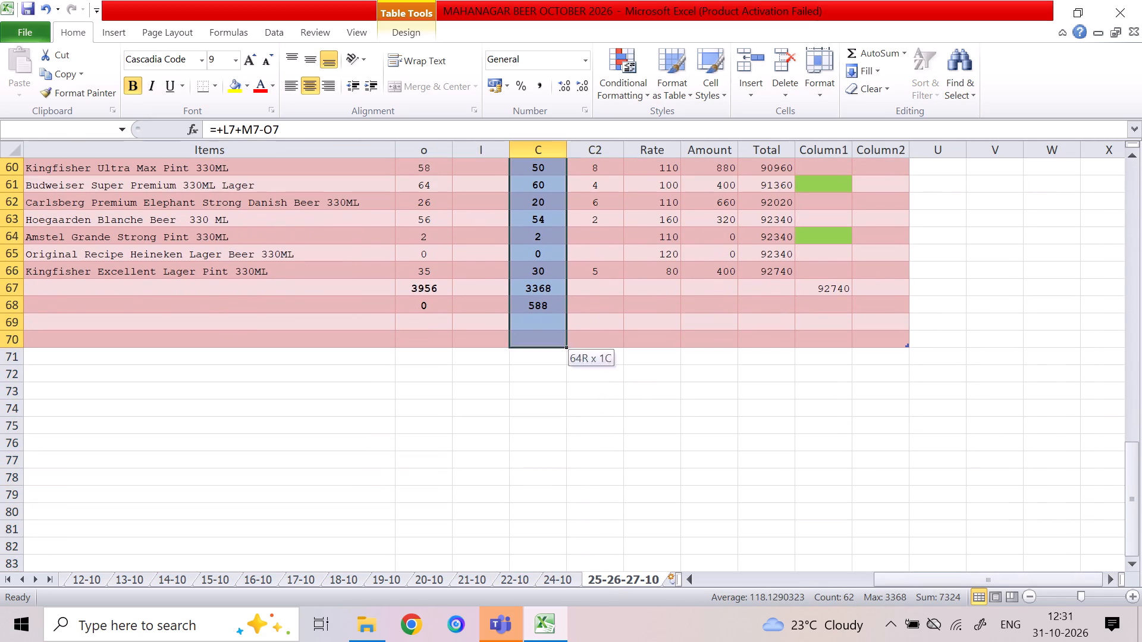
{"action": "key", "text": "ctrl+c"}
{"action": "key", "text": "Up"}
{"action": "key", "text": "Left"}
{"action": "key", "text": "Left"}
{"action": "key", "text": "Down"}
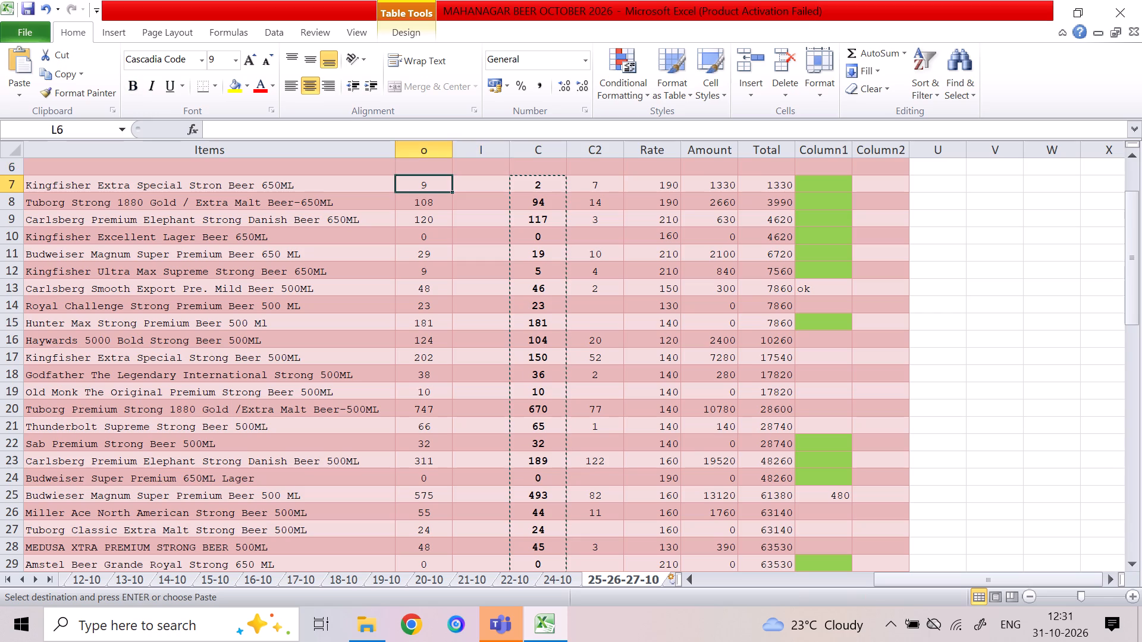
{"action": "right_click", "coordinate": [439, 181]}
{"action": "left_click", "coordinate": [488, 273]}
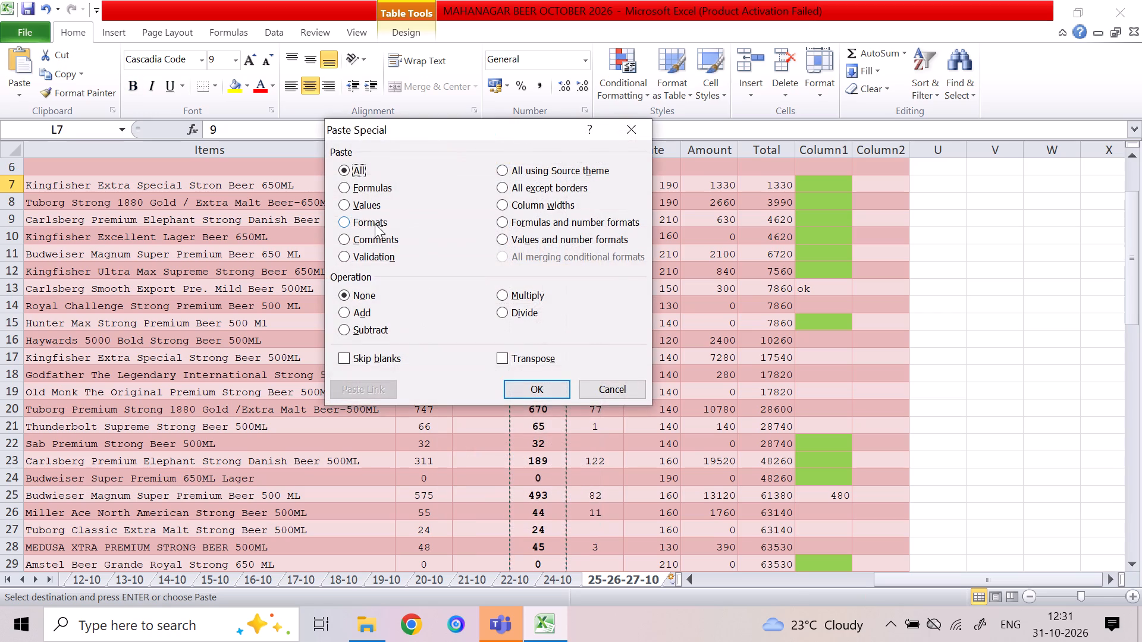
{"action": "left_click", "coordinate": [365, 208]}
{"action": "left_click", "coordinate": [365, 219]}
{"action": "left_click", "coordinate": [371, 232]}
{"action": "left_click", "coordinate": [368, 206]}
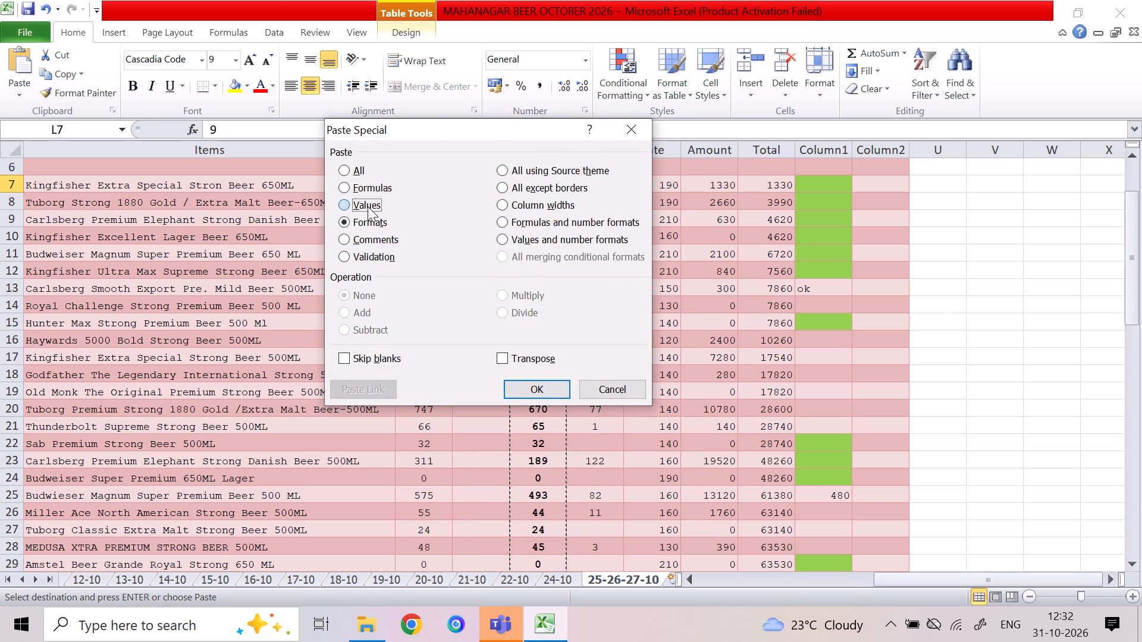
{"action": "left_click", "coordinate": [371, 190]}
{"action": "left_click", "coordinate": [369, 202]}
{"action": "left_click", "coordinate": [369, 224]}
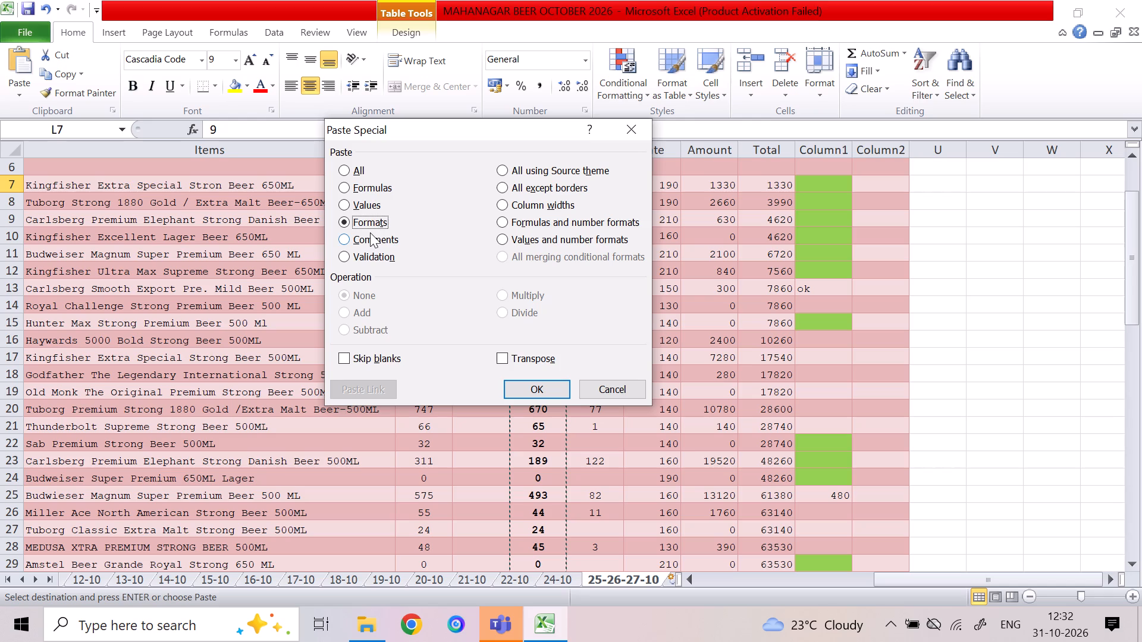
{"action": "left_click", "coordinate": [371, 211]}
{"action": "left_click", "coordinate": [547, 380]}
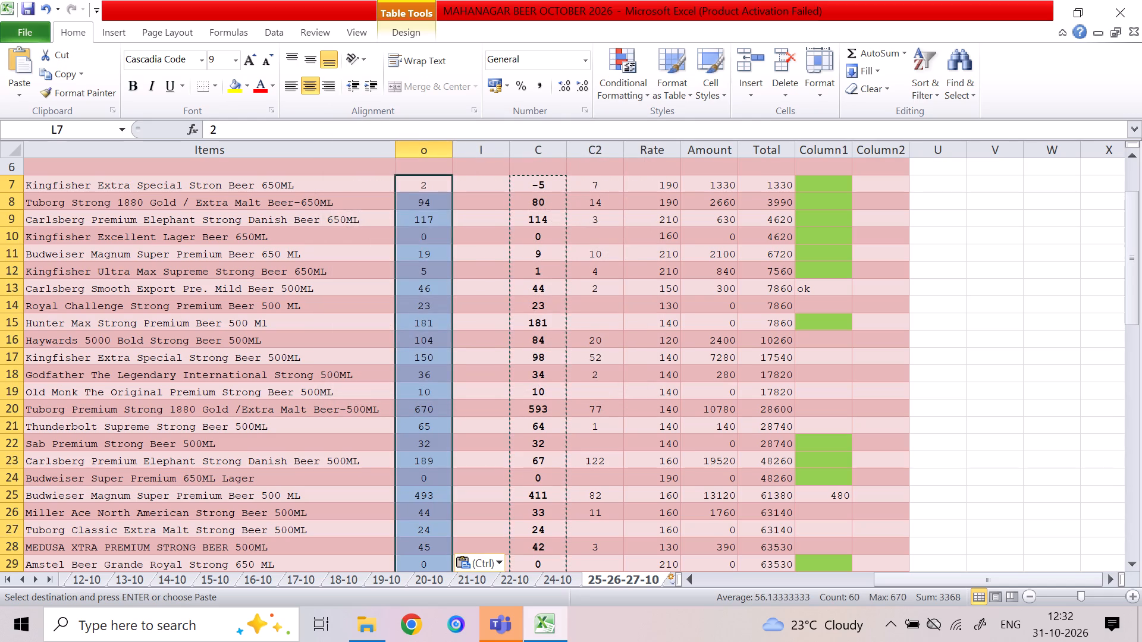
Clear the old sales quantities in the C2 column from row 7 down through the last beer item.
{"action": "left_click", "coordinate": [583, 187]}
{"action": "key", "text": "shift+Down"}
{"action": "key", "text": "shift+Down"}
{"action": "key", "text": "shift+Down"}
{"action": "key", "text": "shift+Down"}
{"action": "key", "text": "shift+Down"}
{"action": "key", "text": "shift+Down"}
{"action": "key", "text": "shift+Down"}
{"action": "key", "text": "shift+Down"}
{"action": "key", "text": "shift+Down"}
{"action": "key", "text": "shift+Down"}
{"action": "key", "text": "shift+Down"}
{"action": "key", "text": "shift+Down"}
{"action": "key", "text": "shift+Down"}
{"action": "key", "text": "shift+Down"}
{"action": "key", "text": "shift+Down"}
{"action": "key", "text": "shift+Down"}
{"action": "key", "text": "shift+Down"}
{"action": "key", "text": "shift+Down"}
{"action": "key", "text": "shift+Down"}
{"action": "key", "text": "shift+Down"}
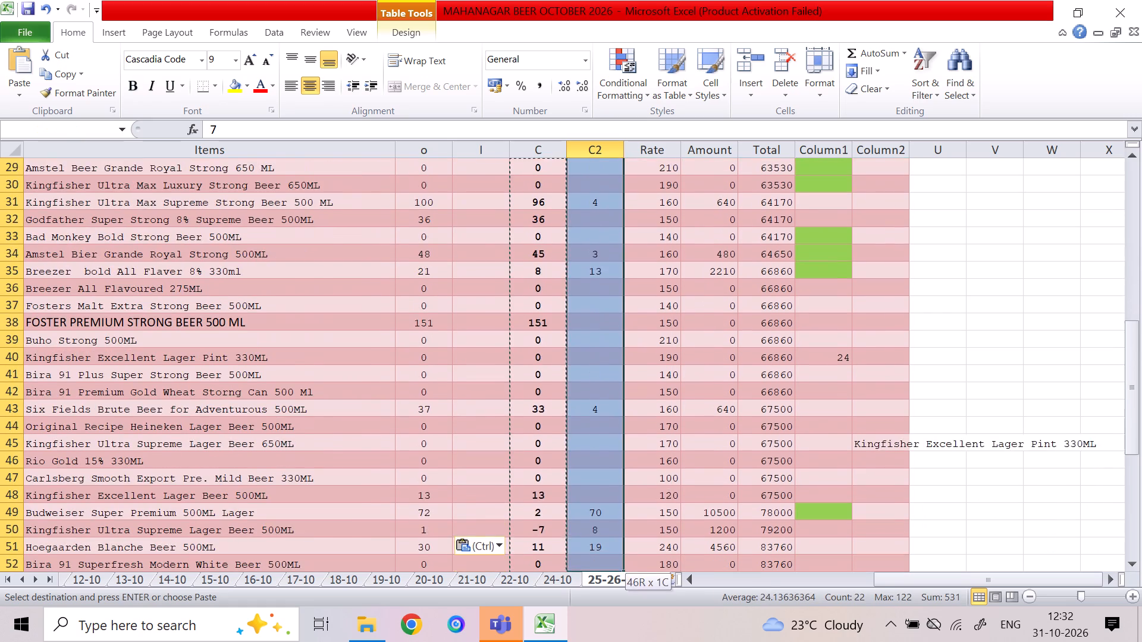
{"action": "key", "text": "shift+Down"}
{"action": "key", "text": "shift+Down"}
{"action": "key", "text": "shift+Down"}
{"action": "key", "text": "shift+Down"}
{"action": "key", "text": "shift+Down"}
{"action": "key", "text": "shift+Down"}
{"action": "key", "text": "shift+Down"}
{"action": "key", "text": "shift+Down"}
{"action": "key", "text": "shift+Down"}
{"action": "key", "text": "shift+Down"}
{"action": "key", "text": "shift+Down"}
{"action": "key", "text": "shift+Down"}
{"action": "key", "text": "shift+Down"}
{"action": "key", "text": "shift+Down"}
{"action": "key", "text": "shift+Down"}
{"action": "key", "text": "shift+Down"}
{"action": "key", "text": "shift+Down"}
{"action": "key", "text": "shift+Down"}
{"action": "key", "text": "shift+Down"}
{"action": "key", "text": "shift+Down"}
{"action": "key", "text": "shift+Up"}
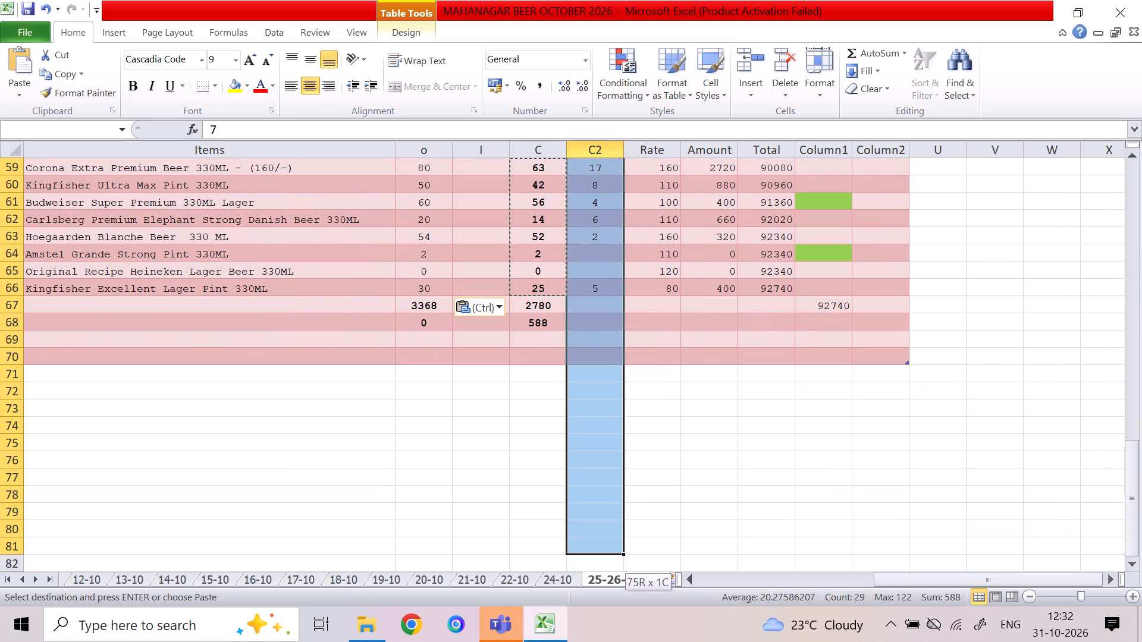
{"action": "key", "text": "Delete"}
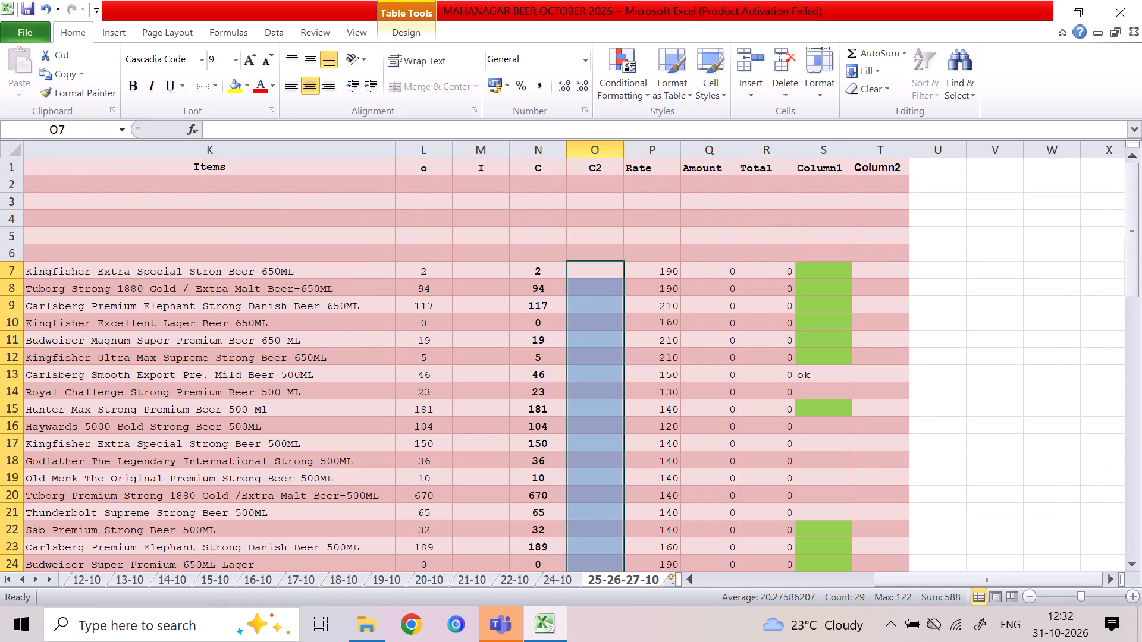
Enter C2 quantities of 2 for Kingfisher Extra Special 650ML, 32 for Tuborg Strong 650ML and 27 for Carlsberg Elephant Strong 650ML.
{"action": "key", "text": "Up"}
{"action": "key", "text": "Left"}
{"action": "key", "text": "Left"}
{"action": "key", "text": "Down"}
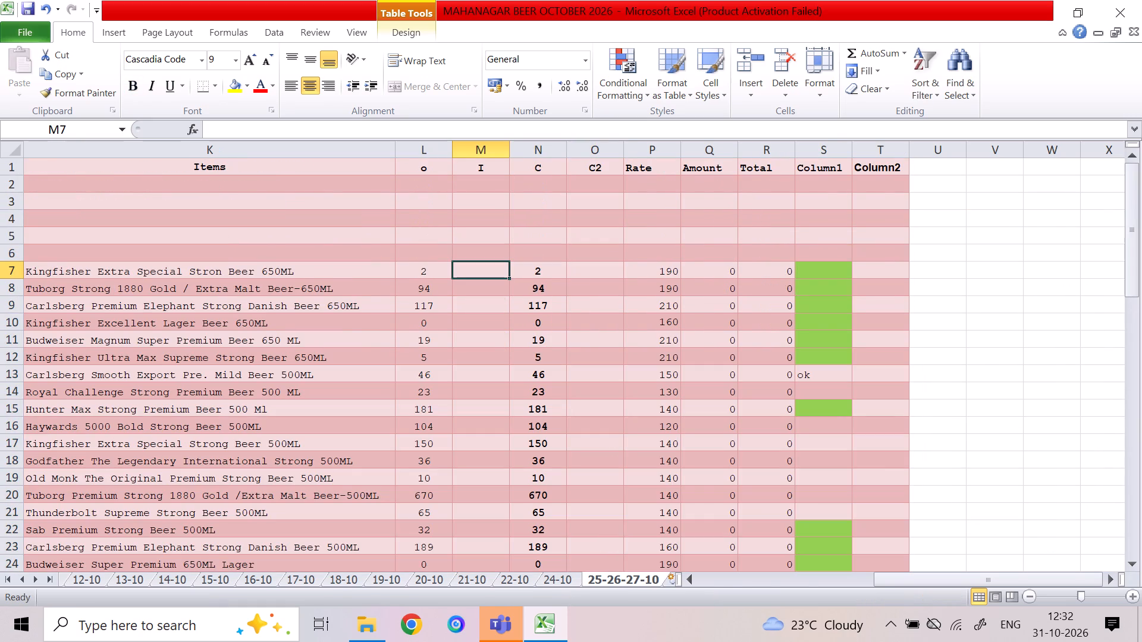
{"action": "key", "text": "Right"}
{"action": "key", "text": "Right"}
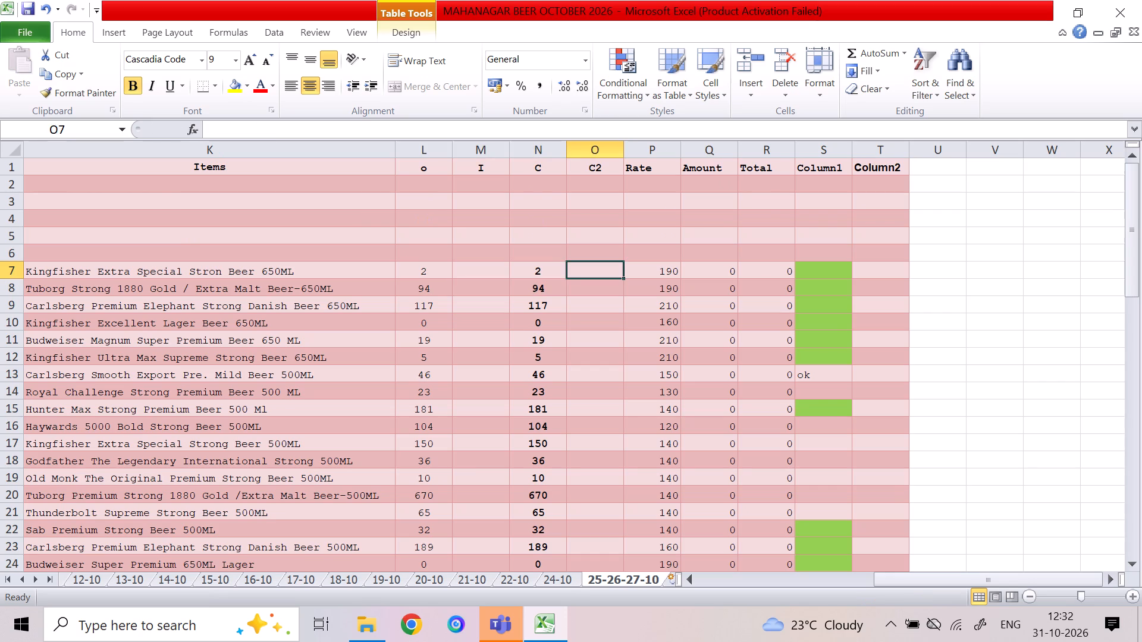
{"action": "key", "text": "2"}
{"action": "key", "text": "Down"}
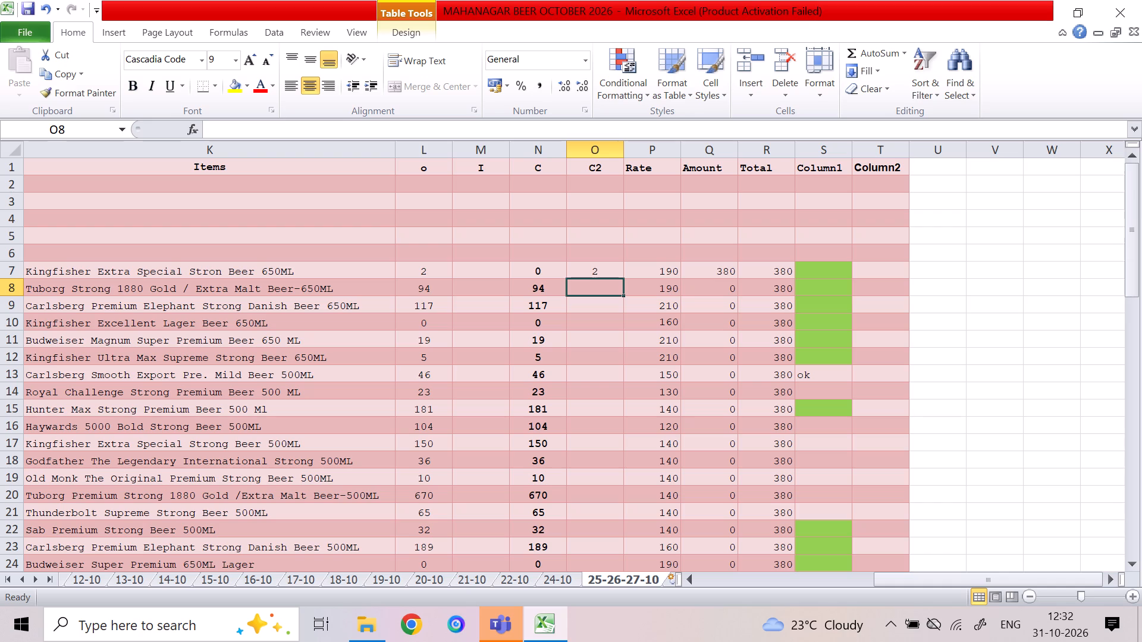
{"action": "type", "text": "32"}
{"action": "key", "text": "Down"}
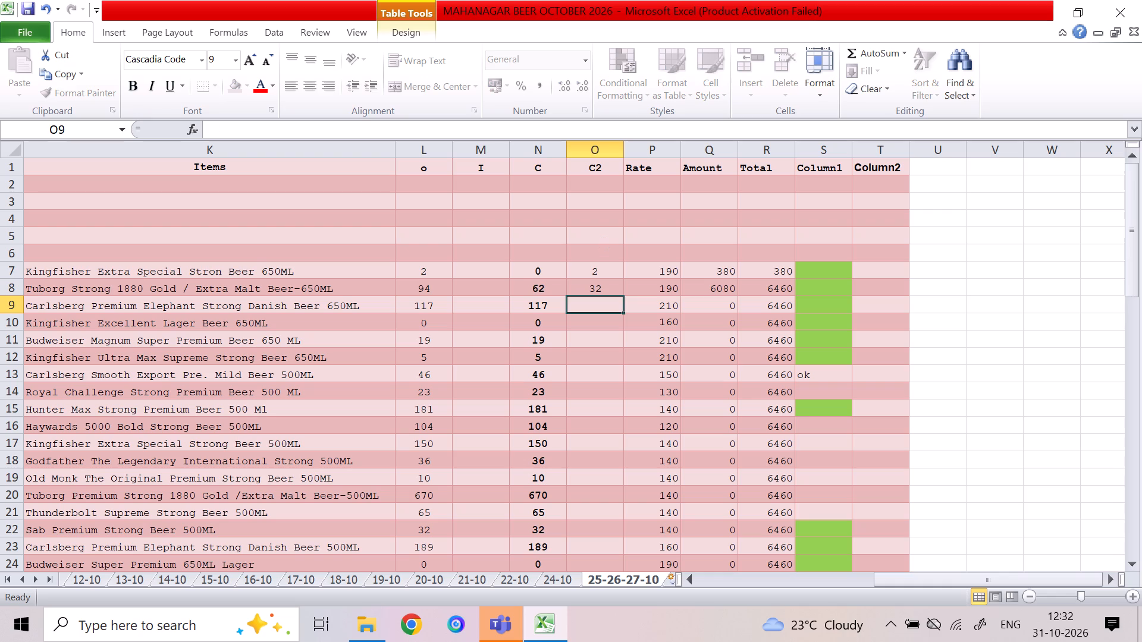
{"action": "key", "text": "Down"}
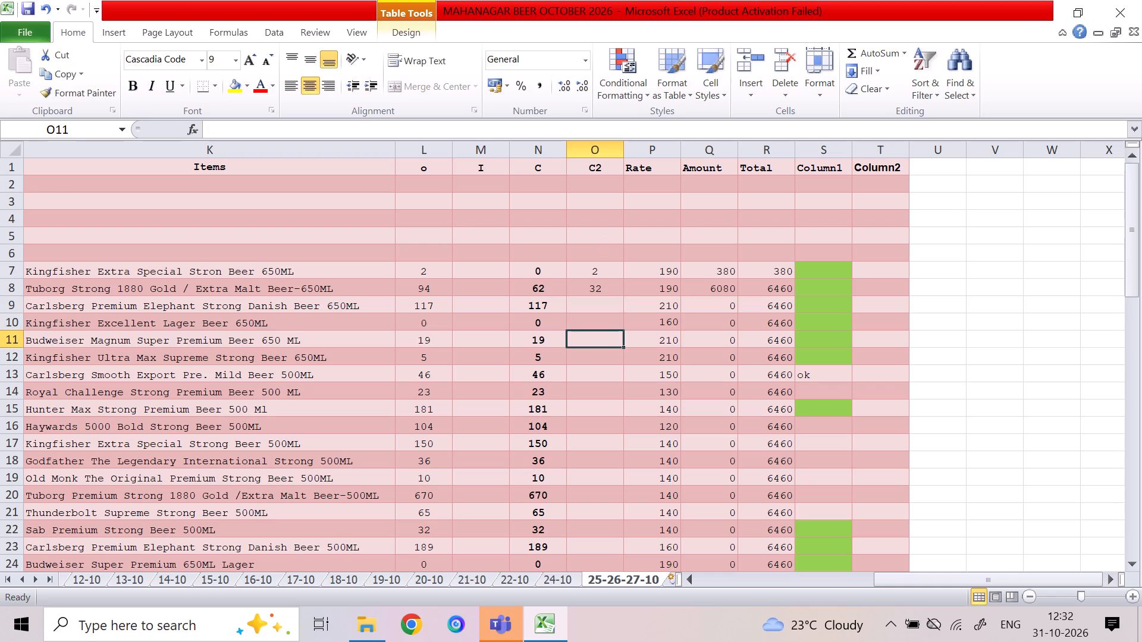
{"action": "key", "text": "Up"}
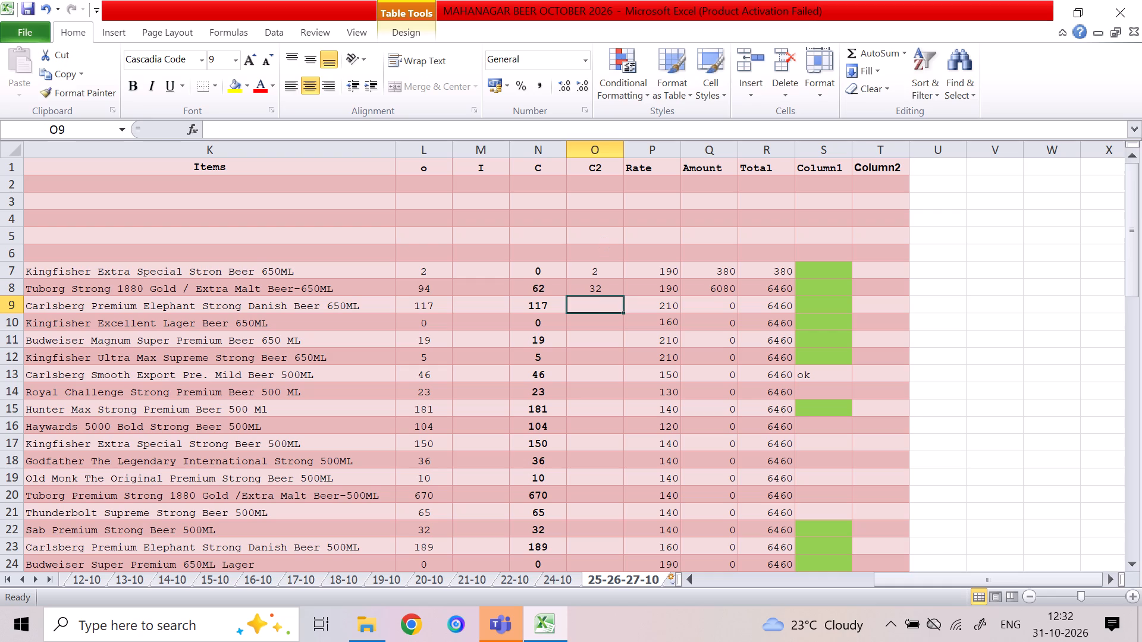
{"action": "type", "text": "27"}
{"action": "key", "text": "Down"}
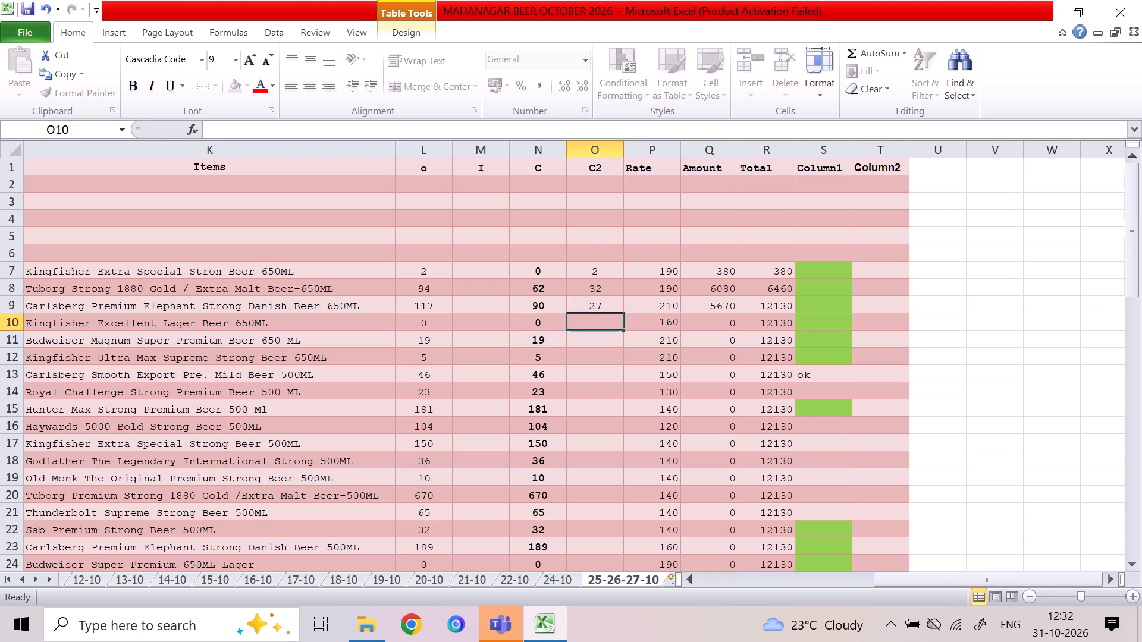
For Budweiser Magnum Super Premium Beer 650 ML, enter 60 in the I column and a C2 quantity of 20.
{"action": "key", "text": "Down"}
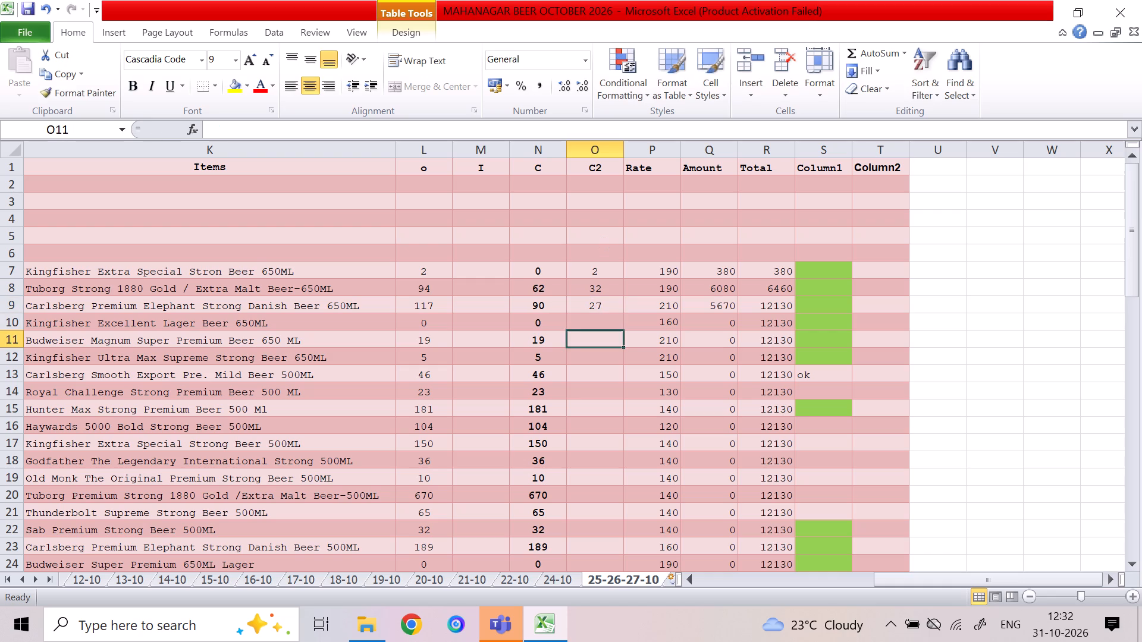
{"action": "key", "text": "Left"}
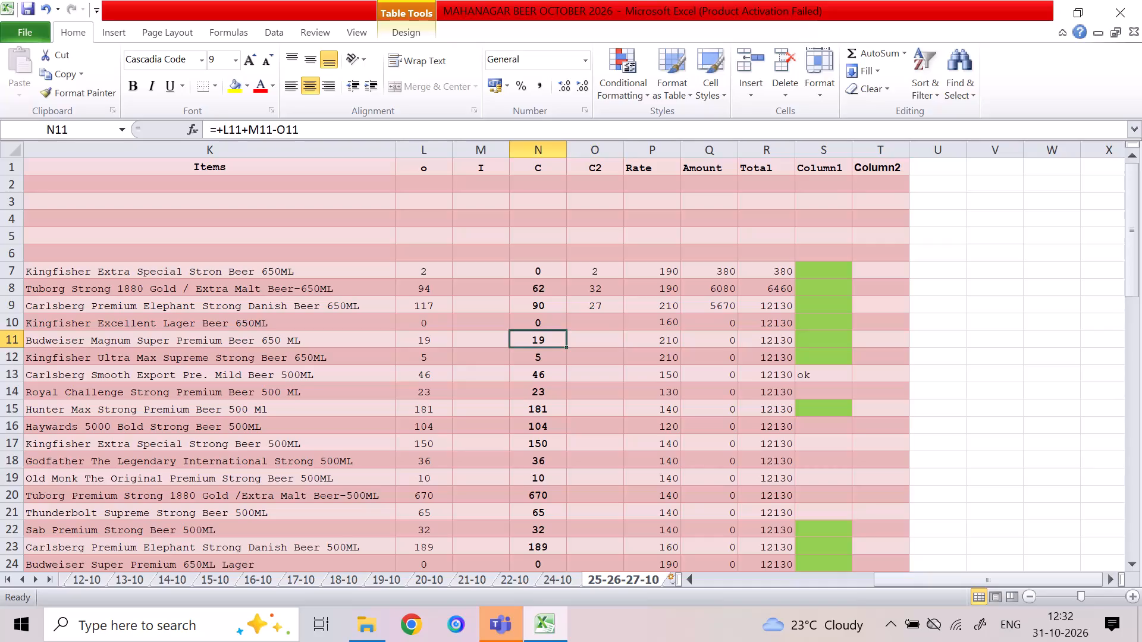
{"action": "key", "text": "Left"}
{"action": "type", "text": "60"}
{"action": "key", "text": "Right"}
{"action": "key", "text": "Right"}
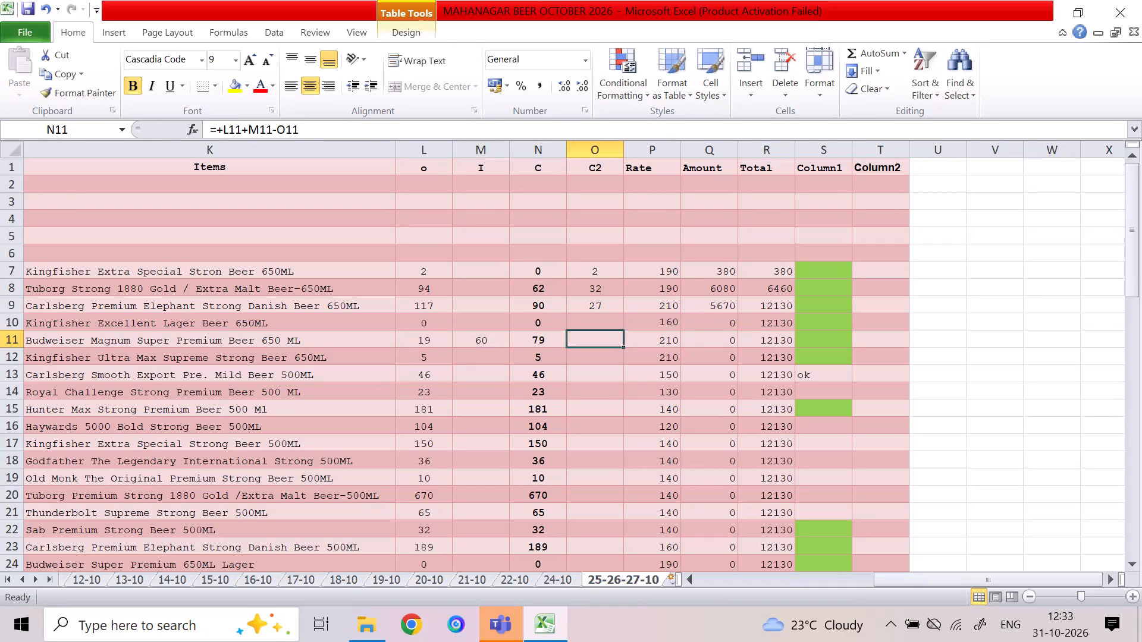
{"action": "type", "text": "59"}
{"action": "key", "text": "Down"}
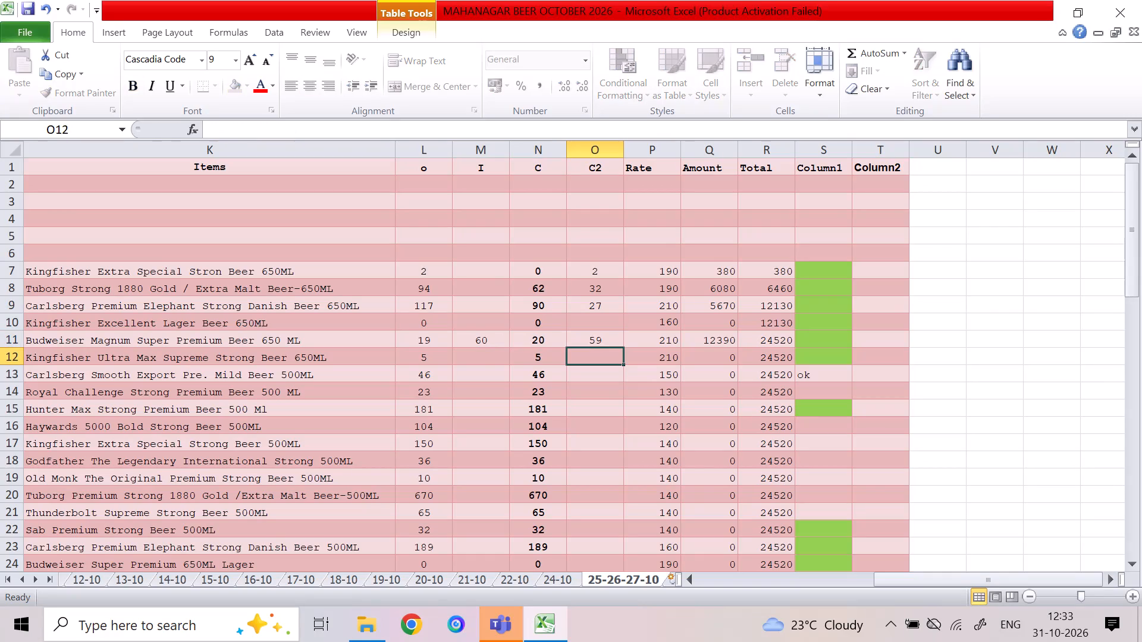
{"action": "key", "text": "Up"}
{"action": "type", "text": "20"}
{"action": "key", "text": "Down"}
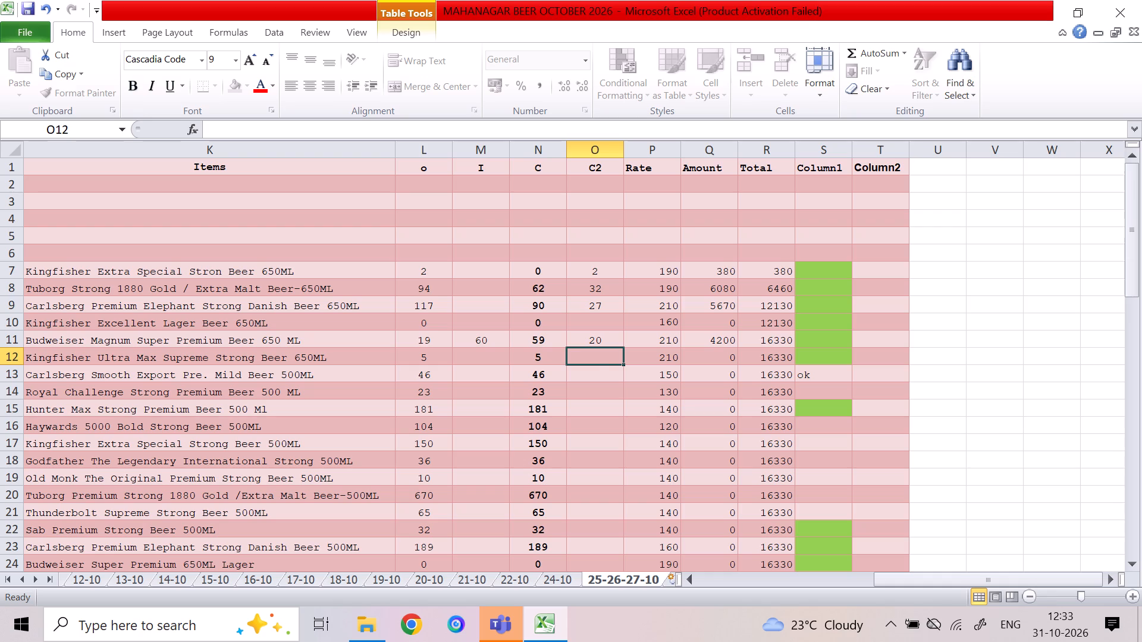
Enter C2 quantities of 5 for Kingfisher Ultra Max 650ML, 15 for Carlsberg Smooth 500ML and 7 for Royal Challenge Strong 500 ML.
{"action": "key", "text": "5"}
{"action": "key", "text": "Down"}
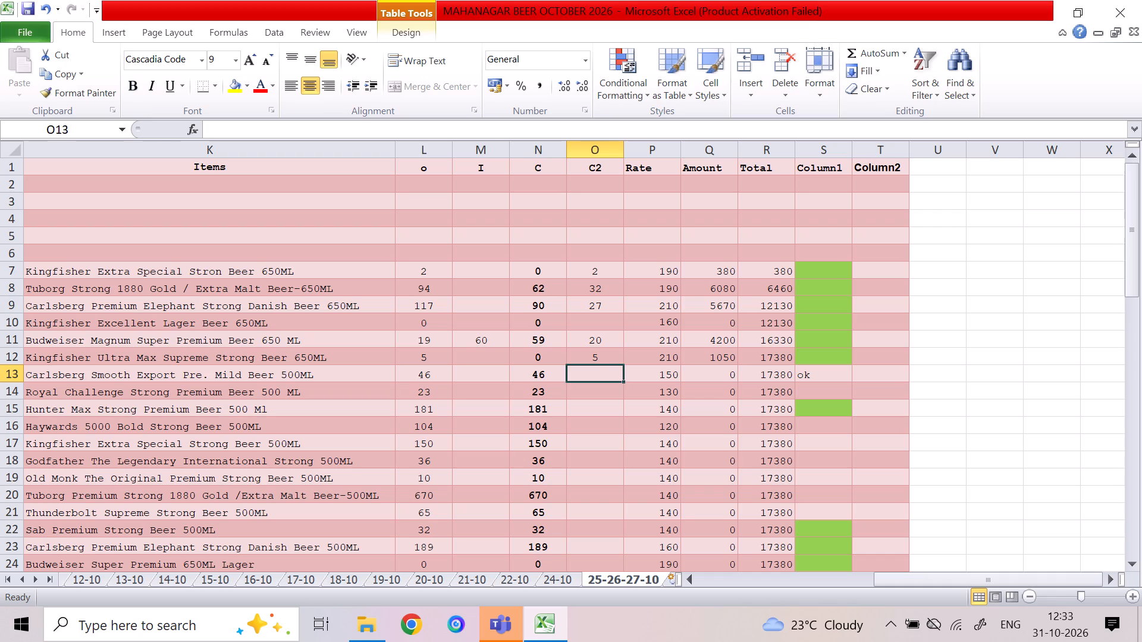
{"action": "type", "text": "15"}
{"action": "key", "text": "Down"}
{"action": "key", "text": "Up"}
{"action": "key", "text": "Left"}
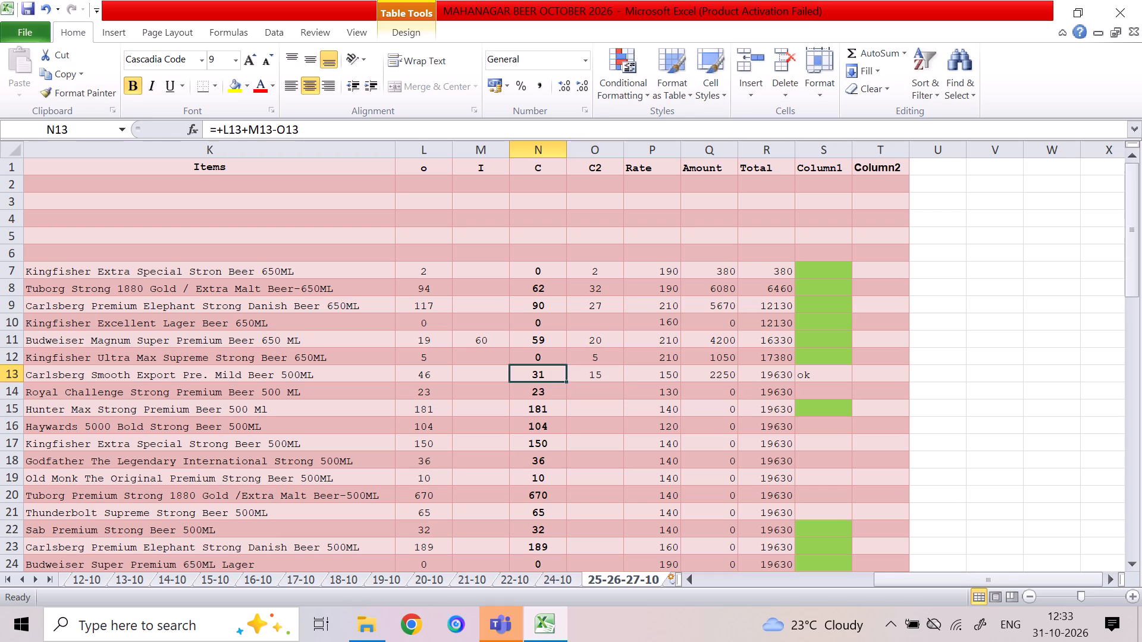
{"action": "key", "text": "Left"}
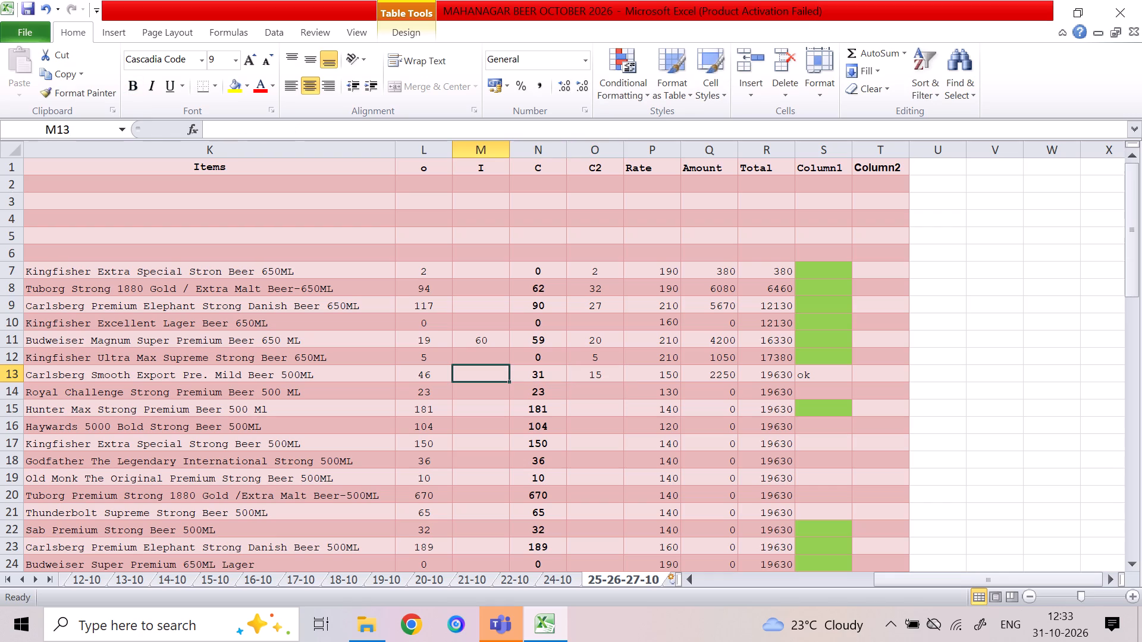
{"action": "key", "text": "Right"}
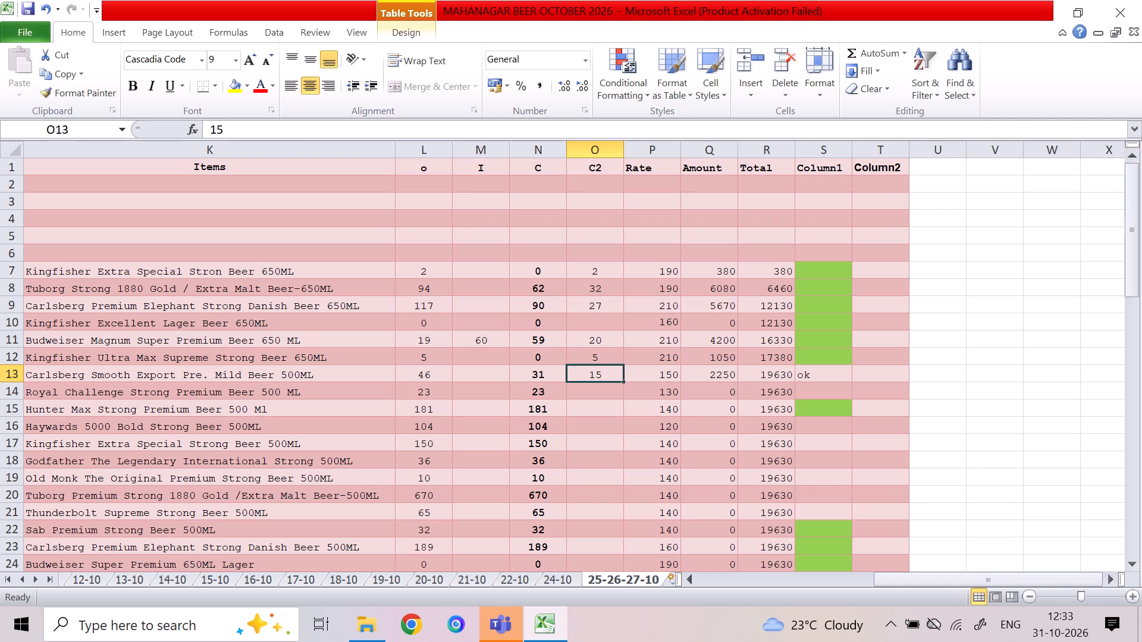
{"action": "key", "text": "Down"}
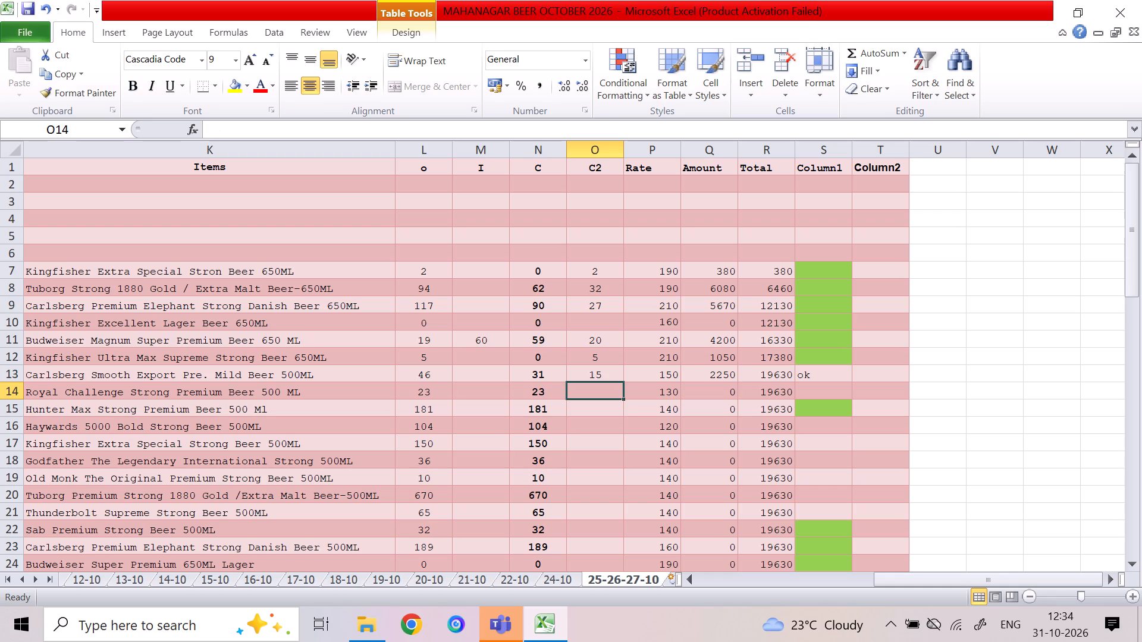
{"action": "key", "text": "7"}
{"action": "key", "text": "Down"}
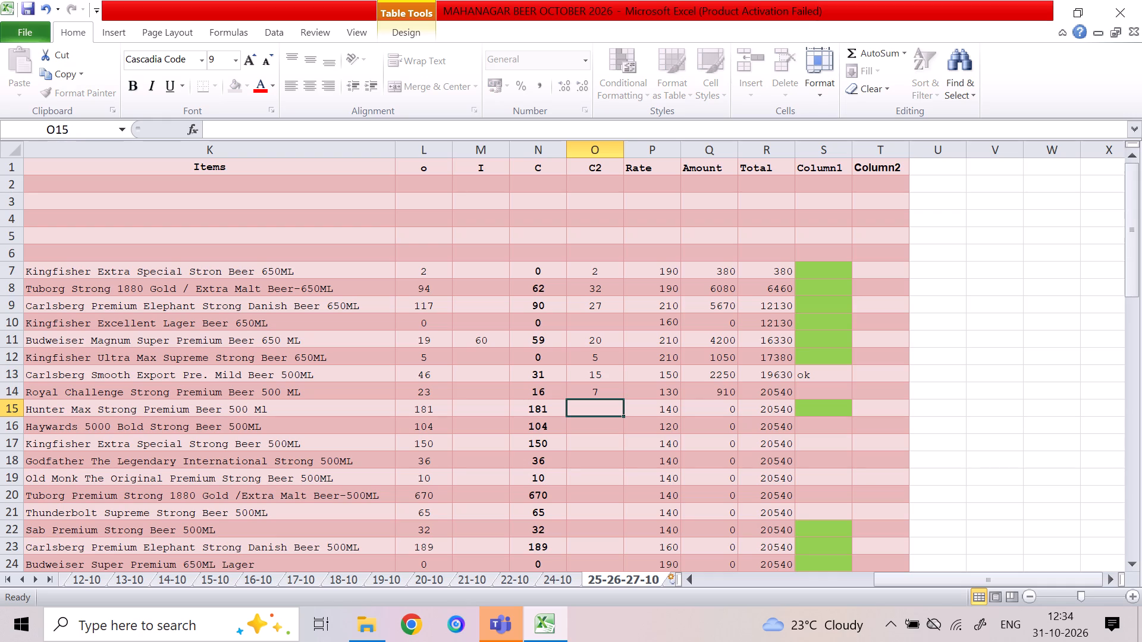
Enter C2 quantities of 8 for Haywards 5000, 93 for Kingfisher Extra Special 500ML, 4 for Godfather The Legendary and 2 for Old Monk.
{"action": "key", "text": "8"}
{"action": "key", "text": "Down"}
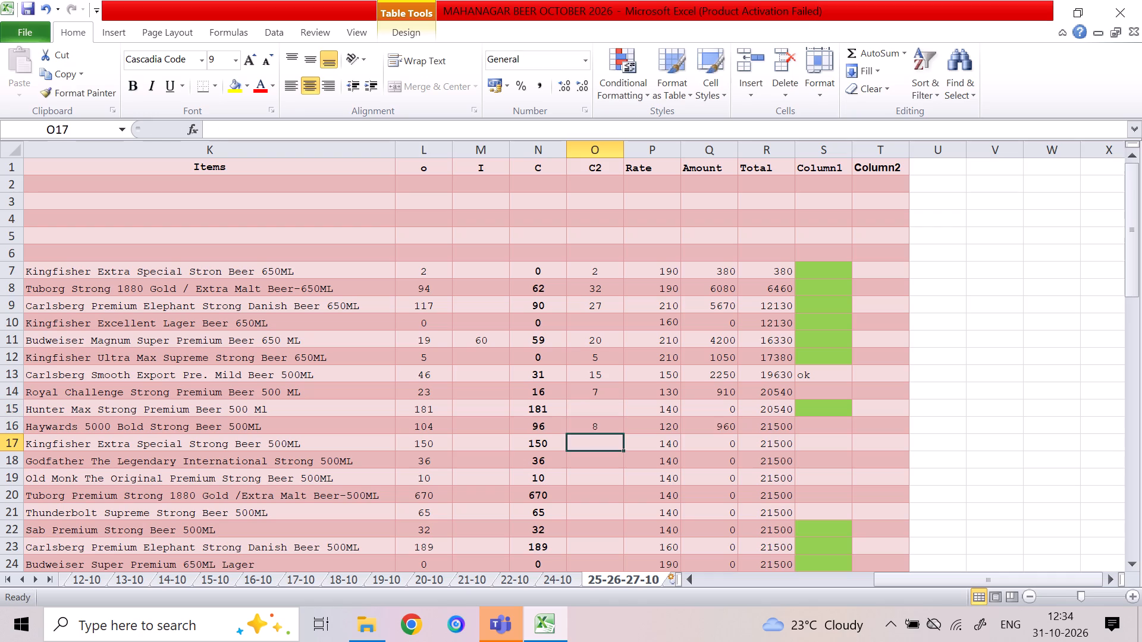
{"action": "type", "text": "93"}
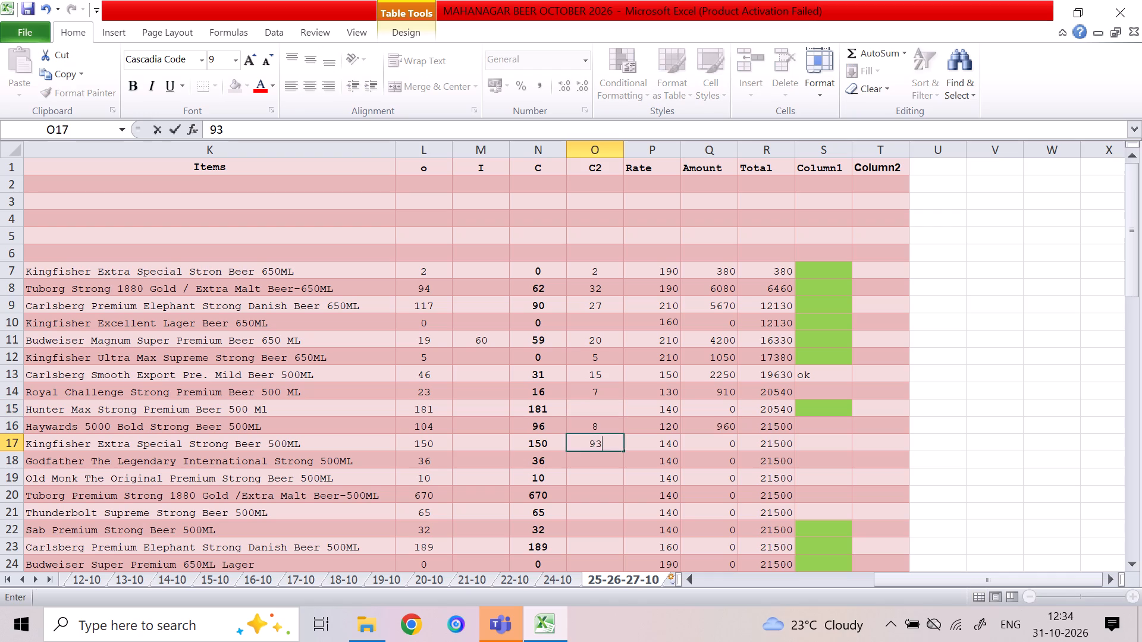
{"action": "key", "text": "Down"}
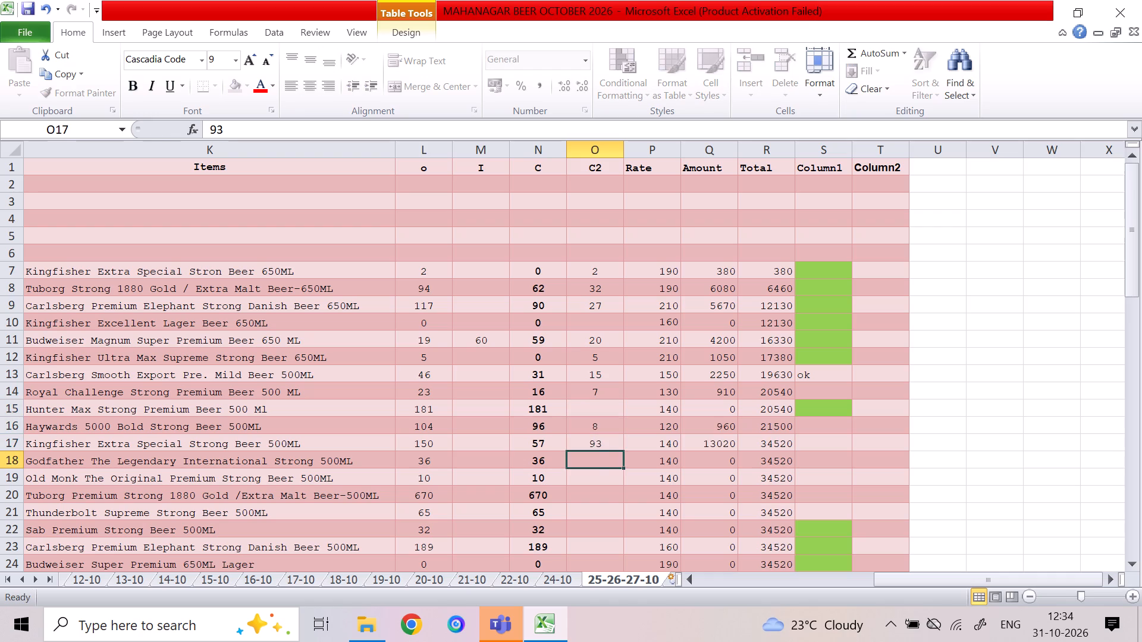
{"action": "key", "text": "4"}
{"action": "key", "text": "Down"}
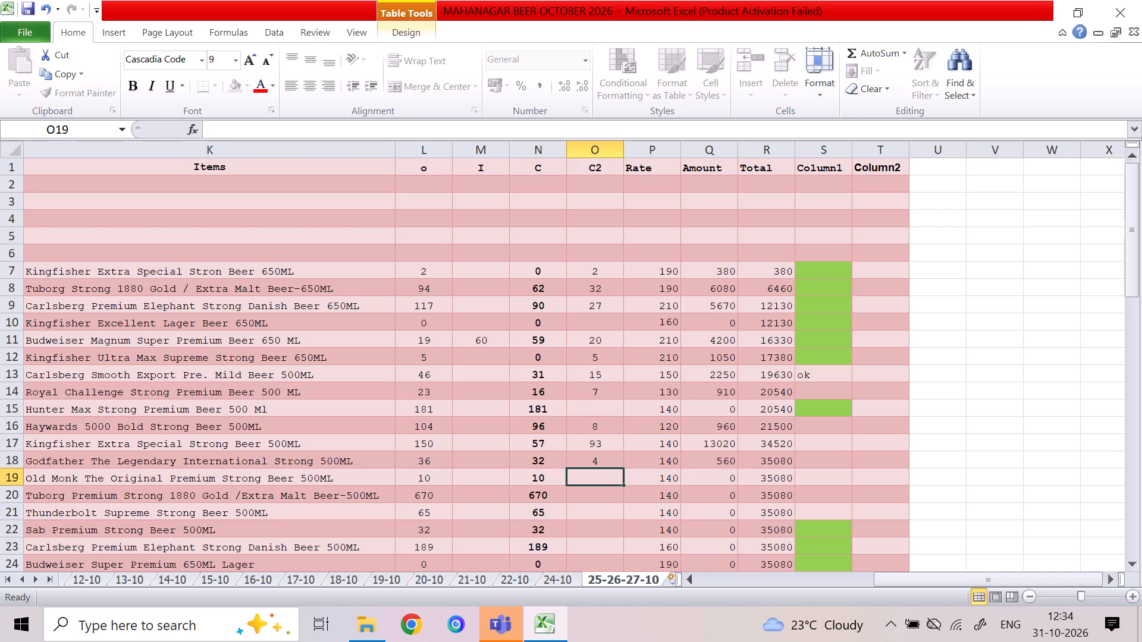
{"action": "key", "text": "2"}
{"action": "key", "text": "Down"}
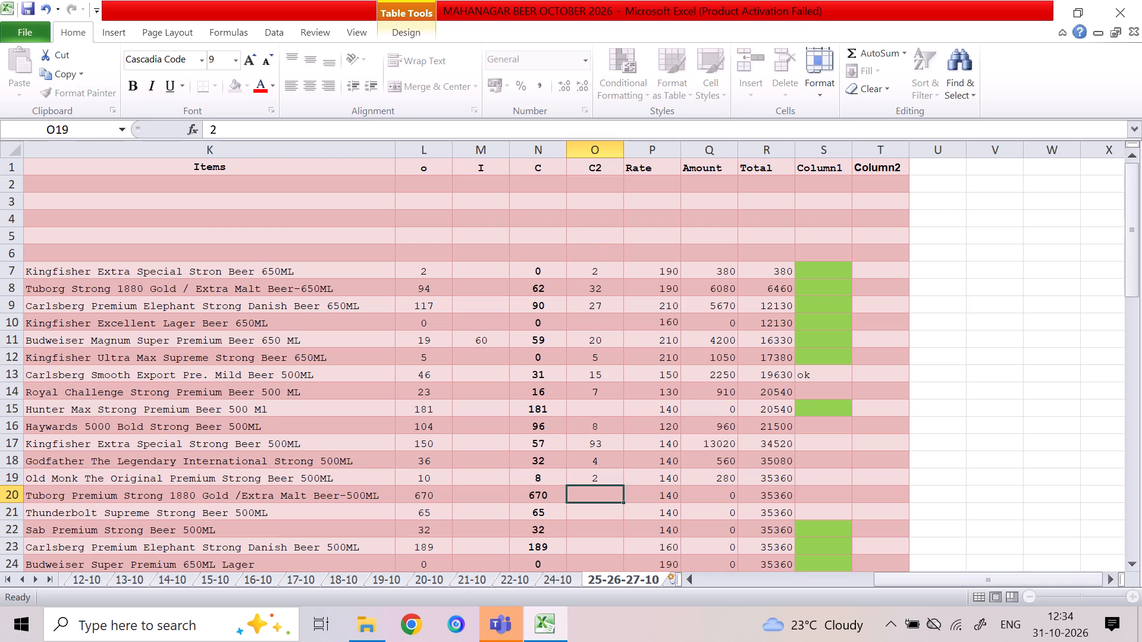
Enter C2 quantities of 242 for Tuborg Premium Strong 500ML, 14 for Thunderbolt, 5 for Sab Premium and 189 for Carlsberg Elephant 500ML.
{"action": "type", "text": "242"}
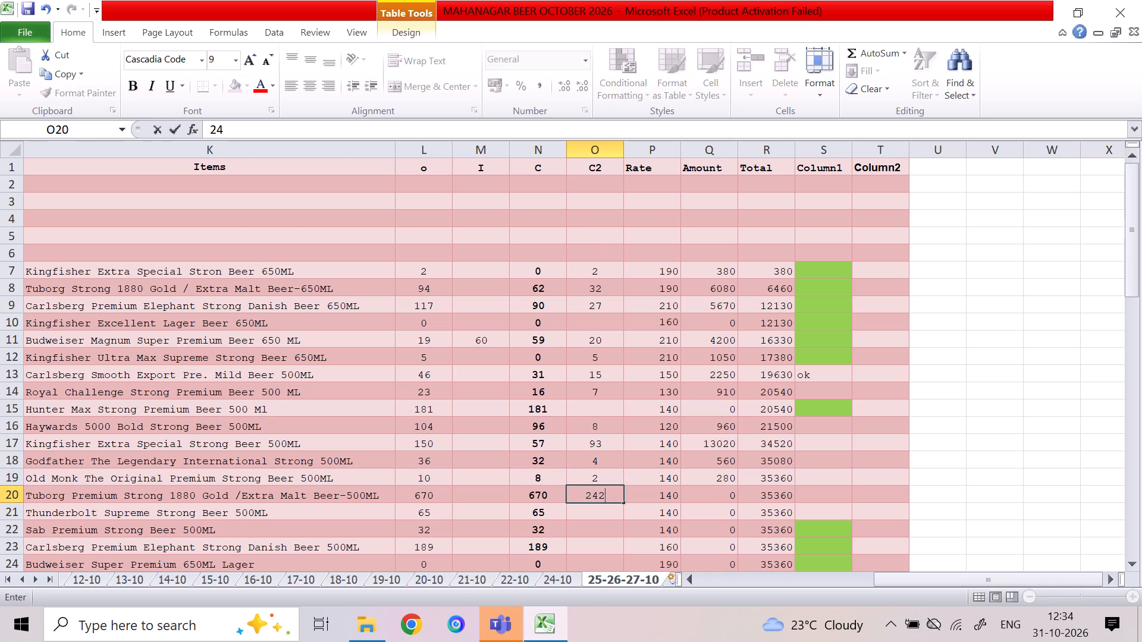
{"action": "key", "text": "Right"}
{"action": "key", "text": "Left"}
{"action": "key", "text": "Down"}
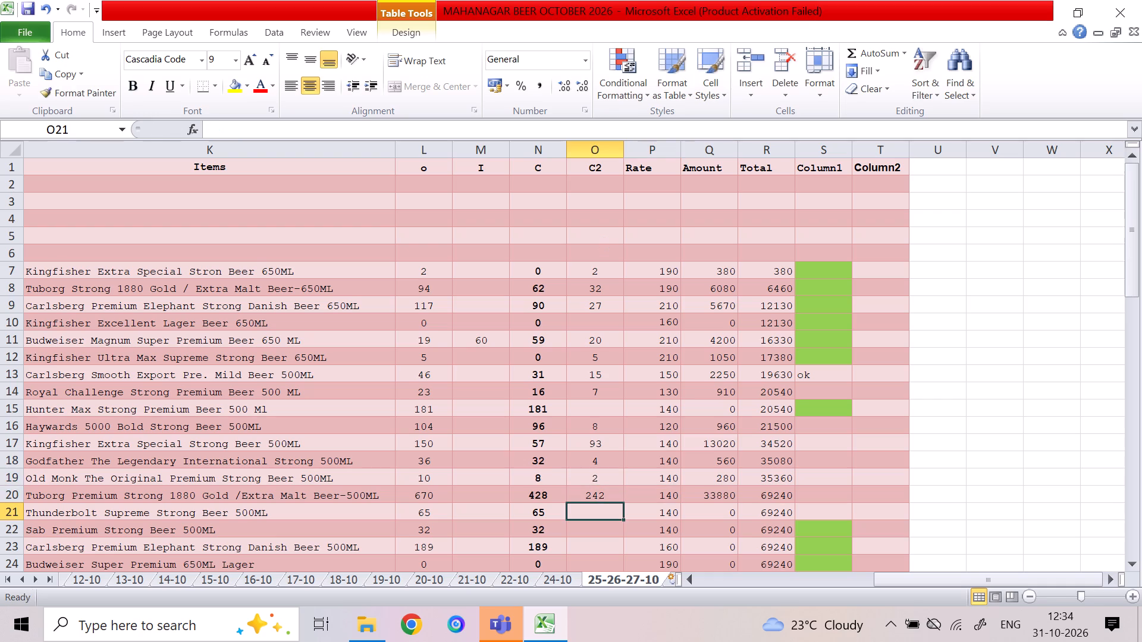
{"action": "type", "text": "14"}
{"action": "key", "text": "Down"}
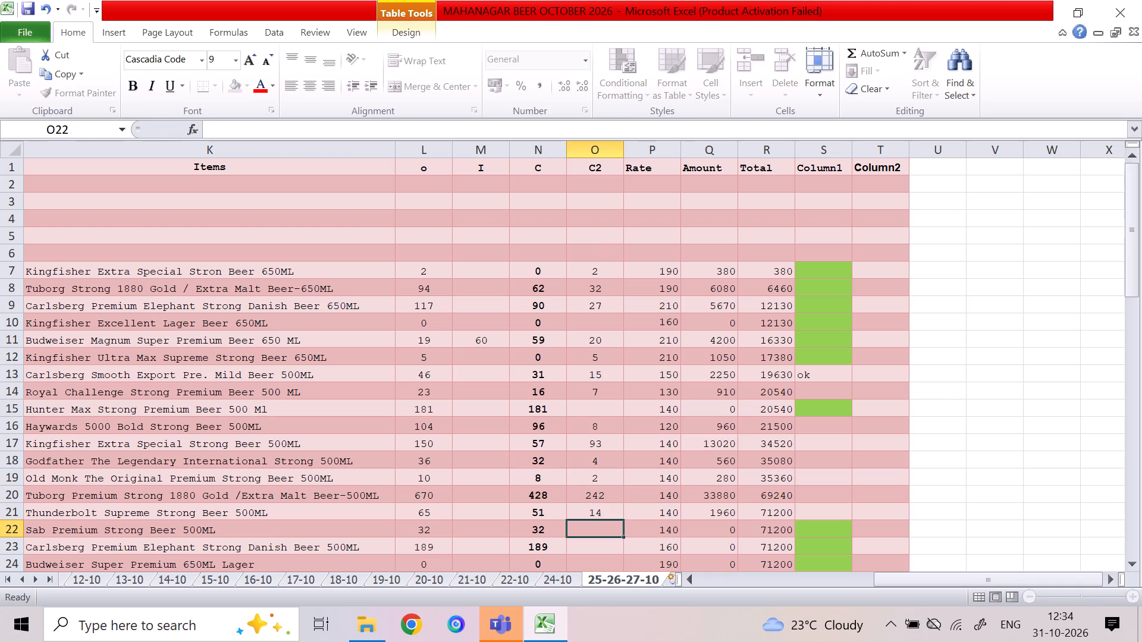
{"action": "key", "text": "5"}
{"action": "key", "text": "Down"}
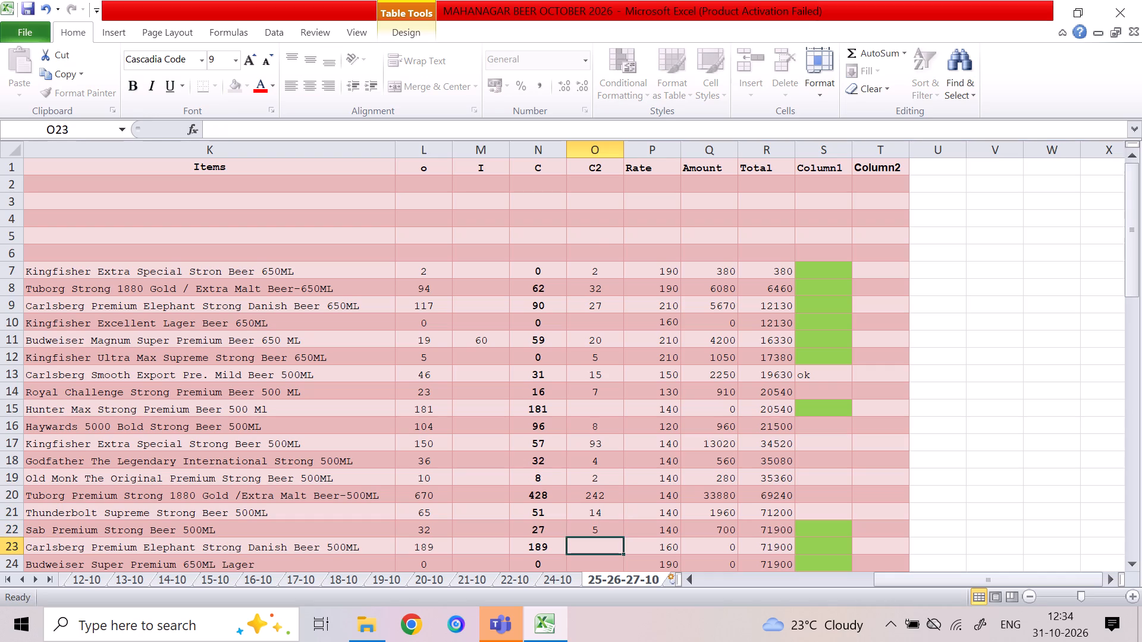
{"action": "type", "text": "189"}
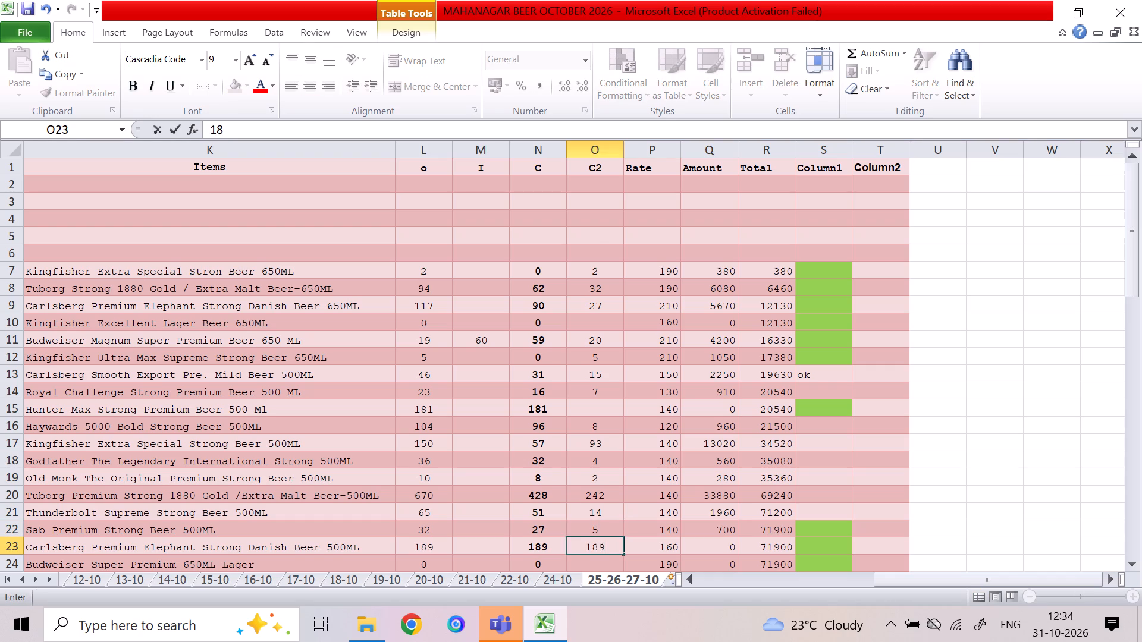
{"action": "key", "text": "Down"}
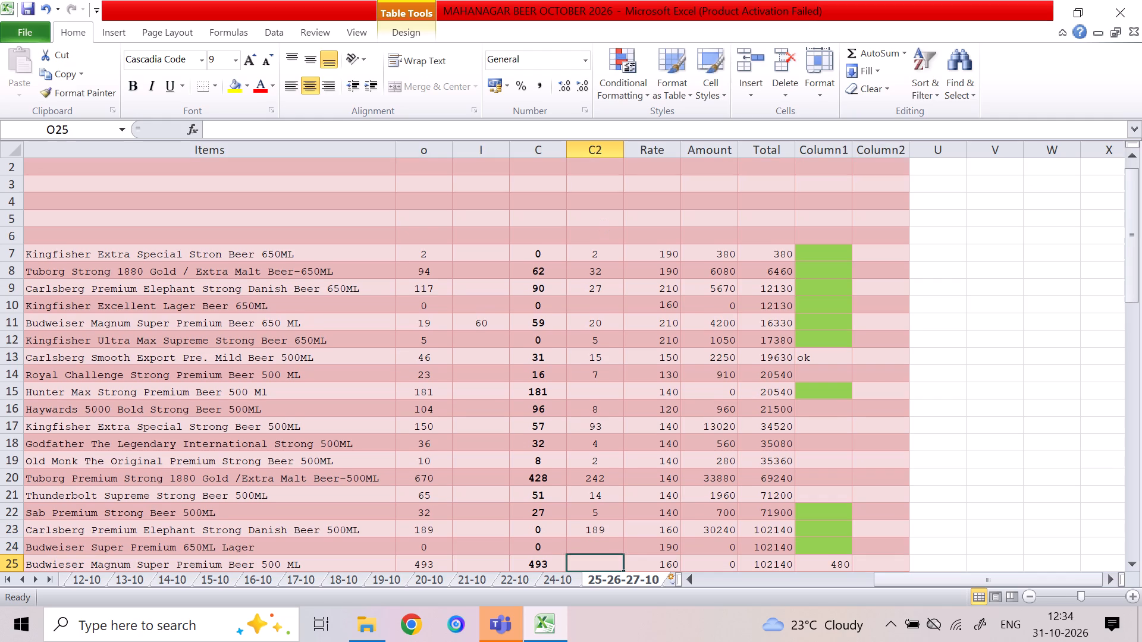
Enter C2 quantities of 249 for Budweiser Magnum 500 ML, 16 for Miller Ace, 19 for Tuborg Classic and 12 for Medusa Xtra.
{"action": "type", "text": "249"}
{"action": "key", "text": "Down"}
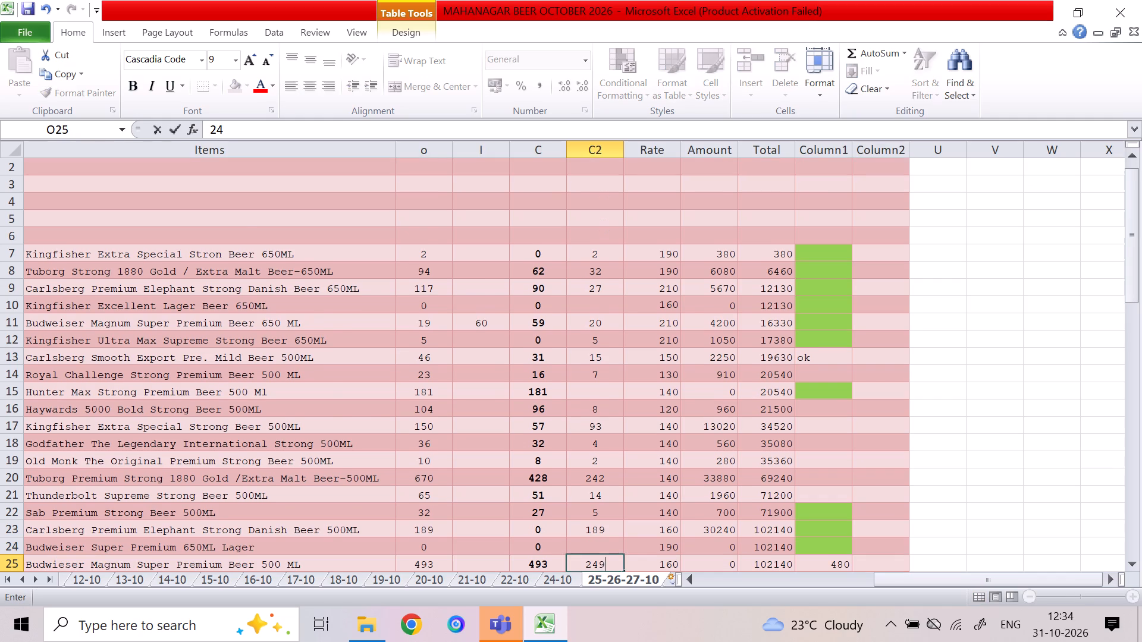
{"action": "type", "text": "16"}
{"action": "key", "text": "Down"}
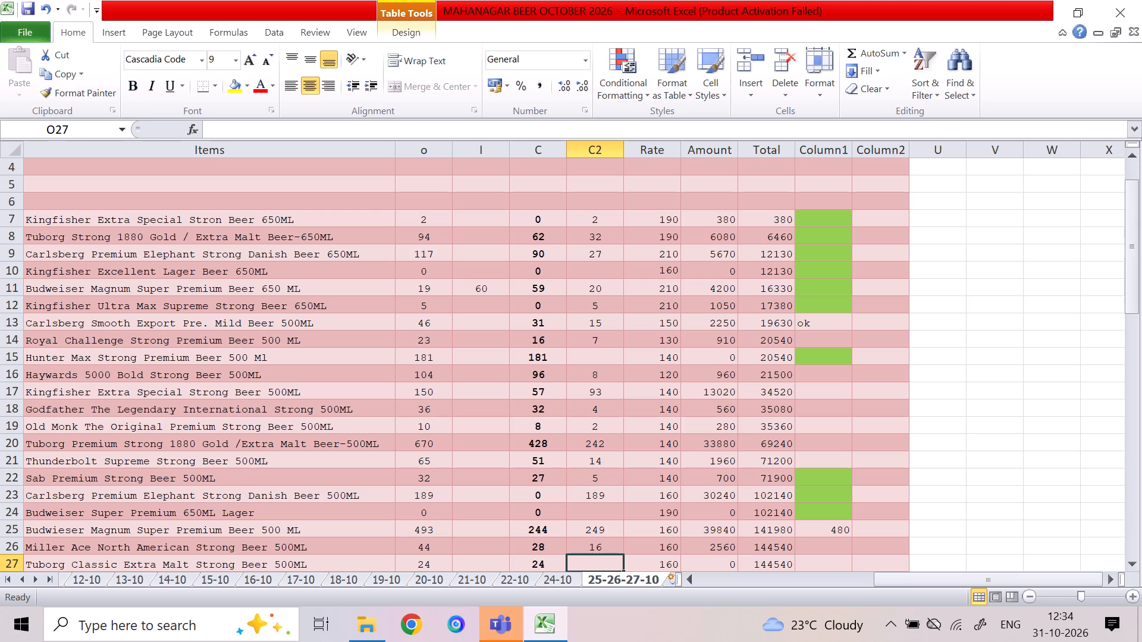
{"action": "type", "text": "19"}
{"action": "key", "text": "Down"}
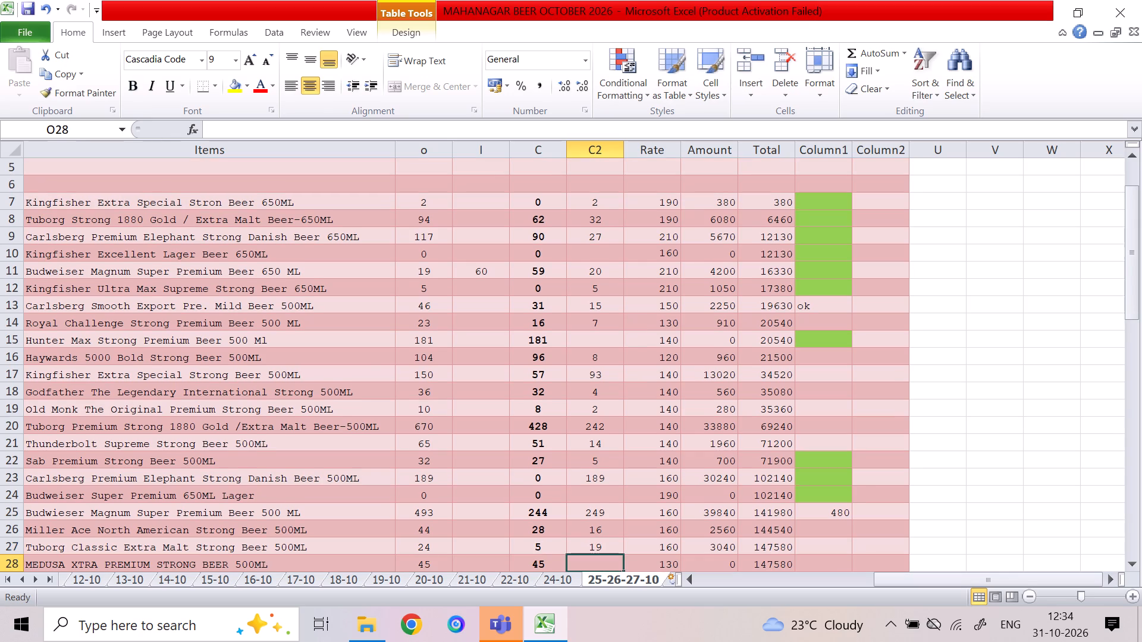
{"action": "type", "text": "12"}
{"action": "key", "text": "Down"}
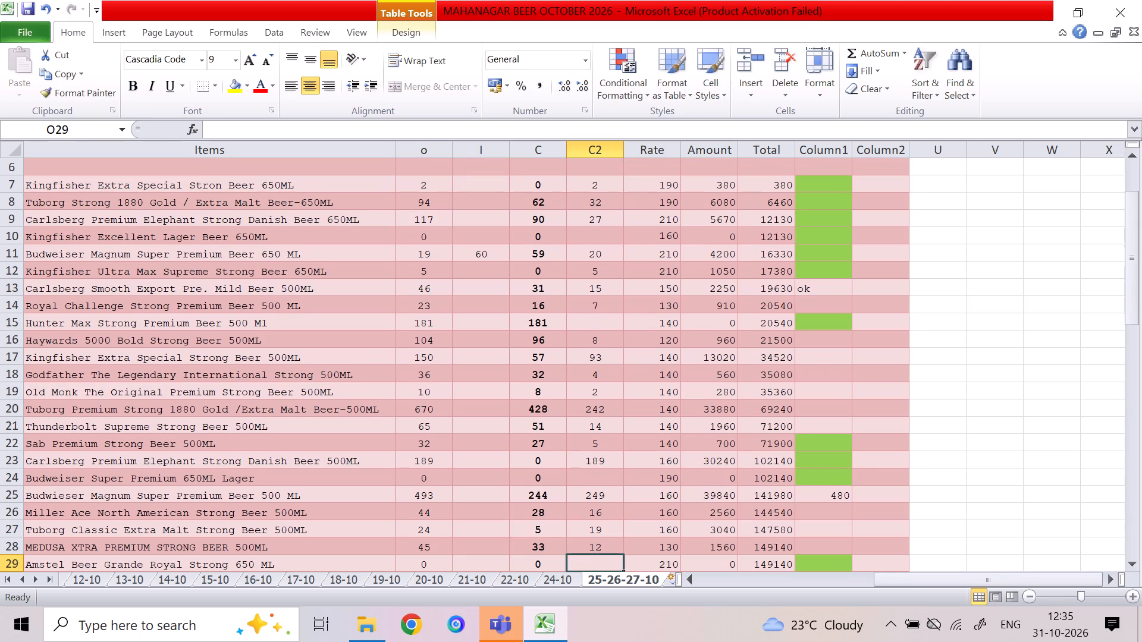
Enter a C2 quantity of 3 for Foster Premium Strong Beer 500 ML in row 38.
{"action": "key", "text": "Down"}
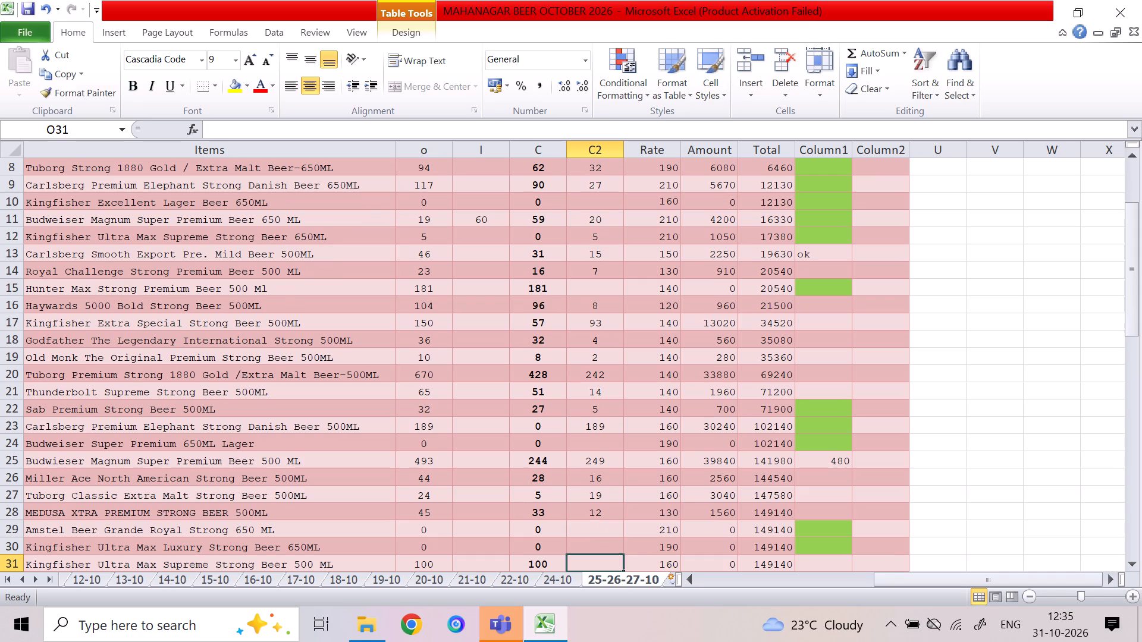
{"action": "key", "text": "Down"}
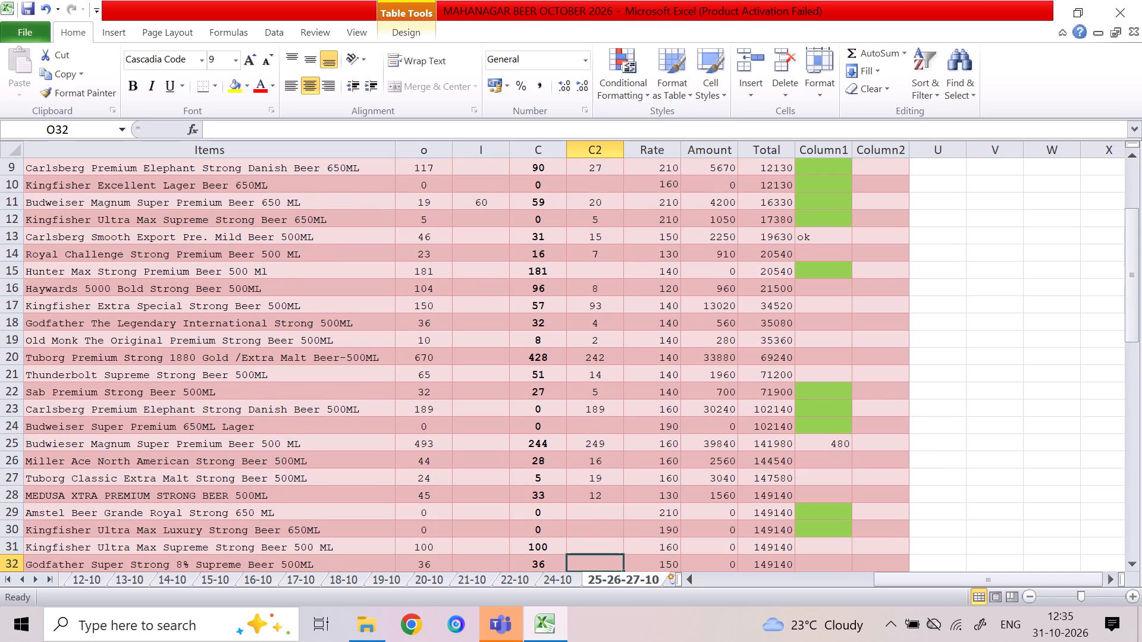
{"action": "key", "text": "Down"}
{"action": "key", "text": "Down"}
{"action": "key", "text": "Down"}
{"action": "key", "text": "Down"}
{"action": "key", "text": "Down"}
{"action": "key", "text": "Down"}
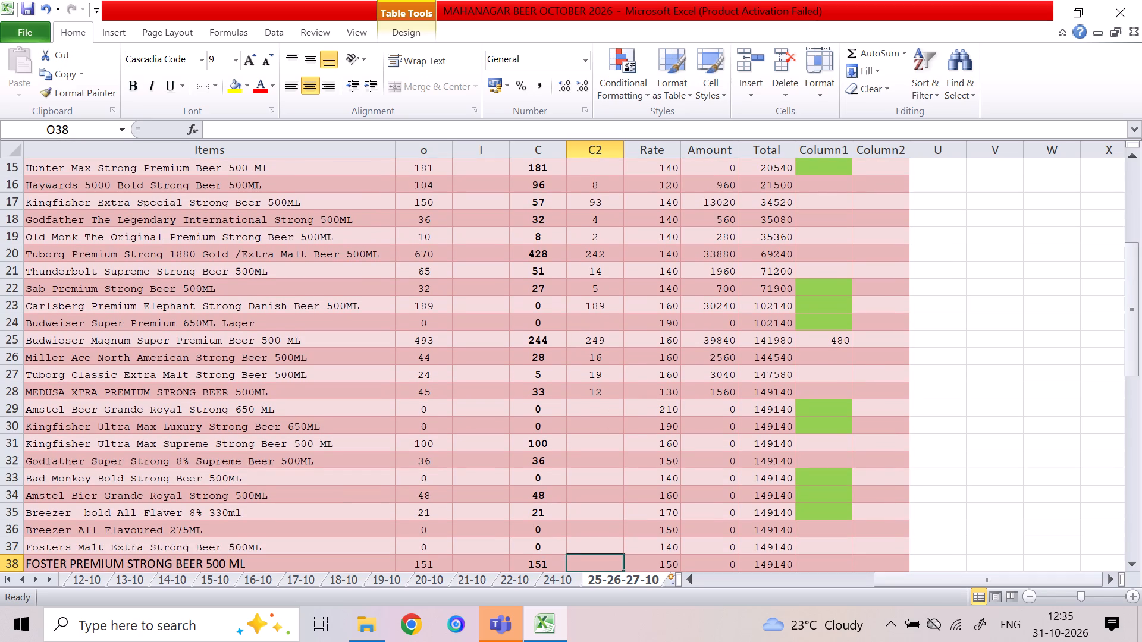
{"action": "key", "text": "Down"}
{"action": "key", "text": "Down"}
{"action": "key", "text": "Up"}
{"action": "key", "text": "Up"}
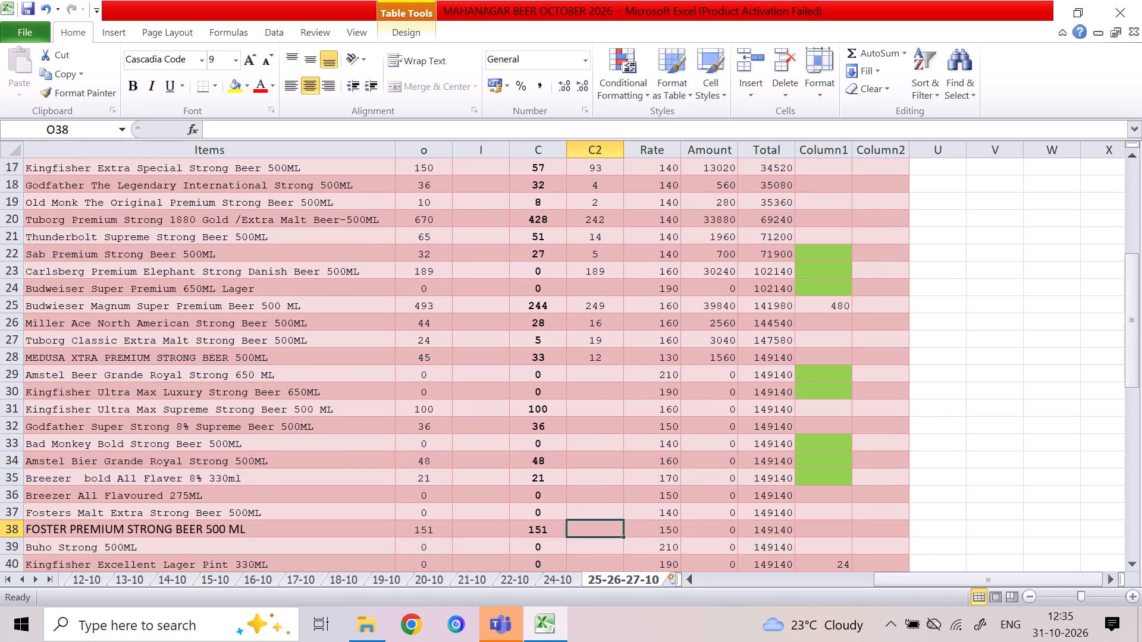
{"action": "key", "text": "3"}
{"action": "key", "text": "Down"}
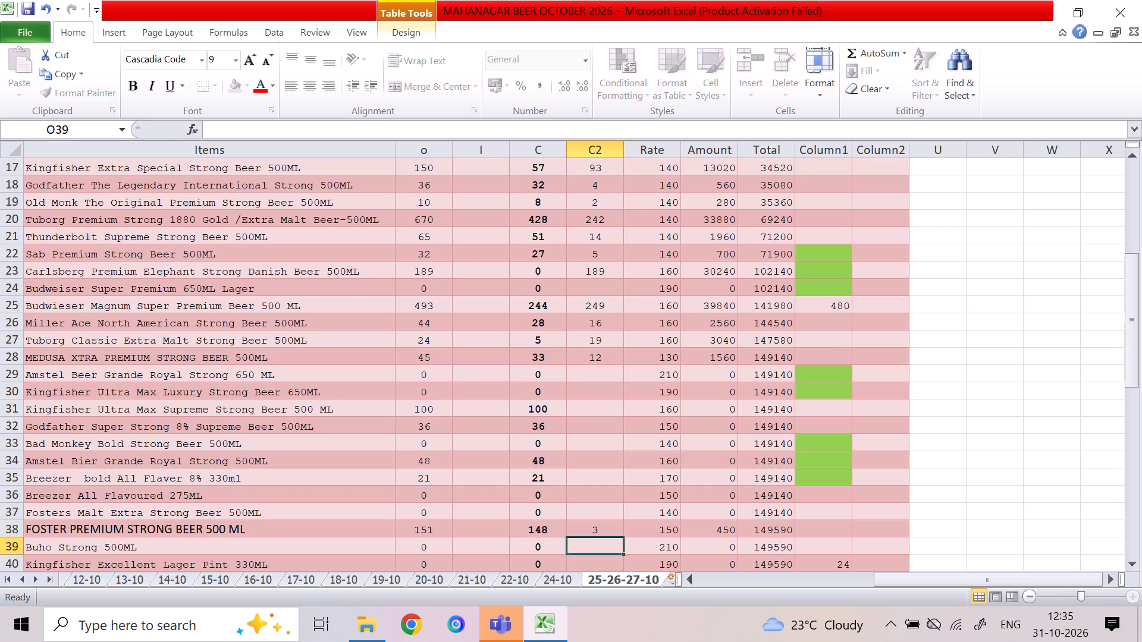
Enter a C2 quantity of 23 for Kingfisher Ultra Max Supreme Strong Beer 500 ML in row 31.
{"action": "key", "text": "Down"}
{"action": "key", "text": "Down"}
{"action": "key", "text": "Down"}
{"action": "key", "text": "Down"}
{"action": "key", "text": "Down"}
{"action": "key", "text": "Down"}
{"action": "key", "text": "Down"}
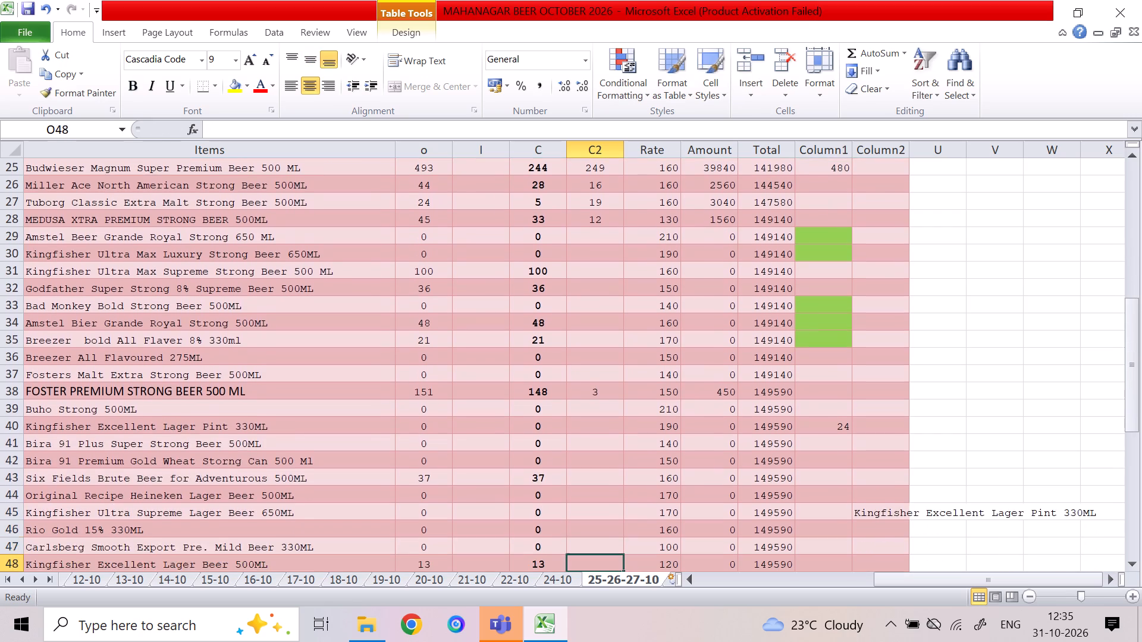
{"action": "key", "text": "Down"}
{"action": "key", "text": "Down"}
{"action": "key", "text": "Down"}
{"action": "key", "text": "Down"}
{"action": "key", "text": "Down"}
{"action": "key", "text": "Down"}
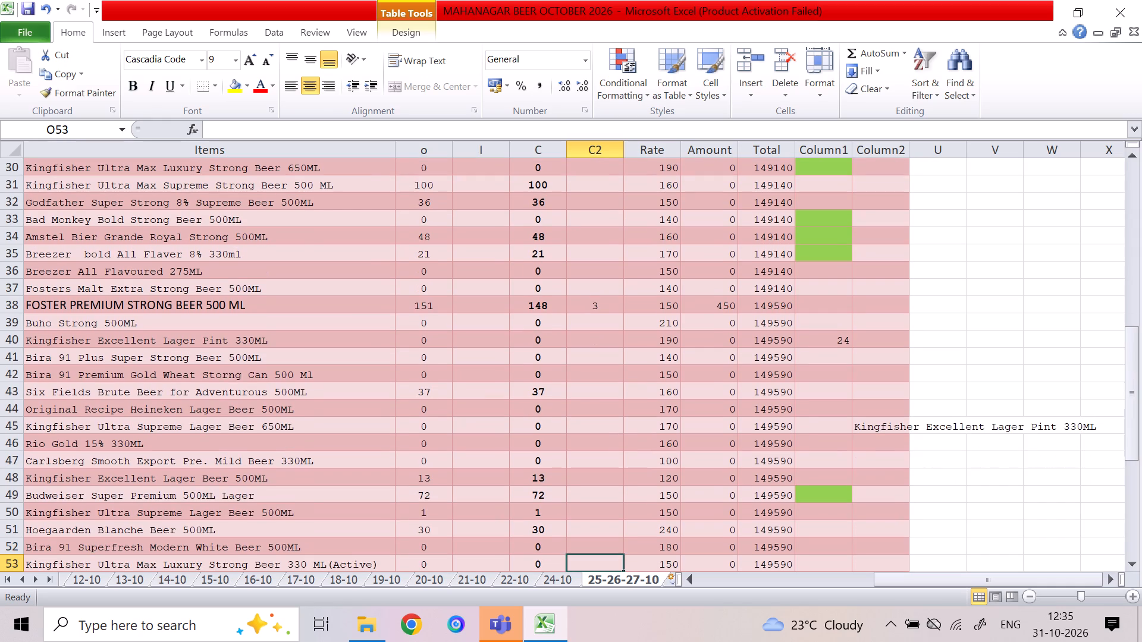
{"action": "key", "text": "Up"}
{"action": "key", "text": "Up"}
{"action": "key", "text": "Up"}
{"action": "key", "text": "Up"}
{"action": "key", "text": "Up"}
{"action": "key", "text": "Up"}
{"action": "key", "text": "Up"}
{"action": "key", "text": "Up"}
{"action": "key", "text": "Up"}
{"action": "key", "text": "Up"}
{"action": "key", "text": "Up"}
{"action": "key", "text": "Up"}
{"action": "key", "text": "Up"}
{"action": "key", "text": "Up"}
{"action": "key", "text": "Up"}
{"action": "key", "text": "Up"}
{"action": "key", "text": "Up"}
{"action": "key", "text": "Up"}
{"action": "key", "text": "Up"}
{"action": "key", "text": "Up"}
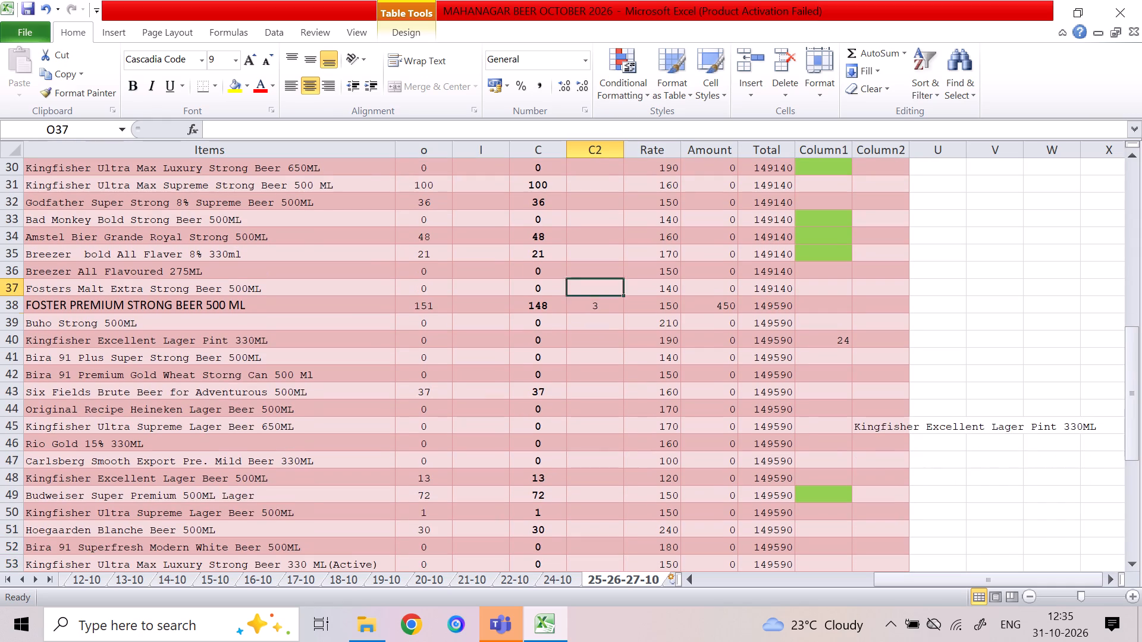
{"action": "type", "text": "23"}
{"action": "key", "text": "Down"}
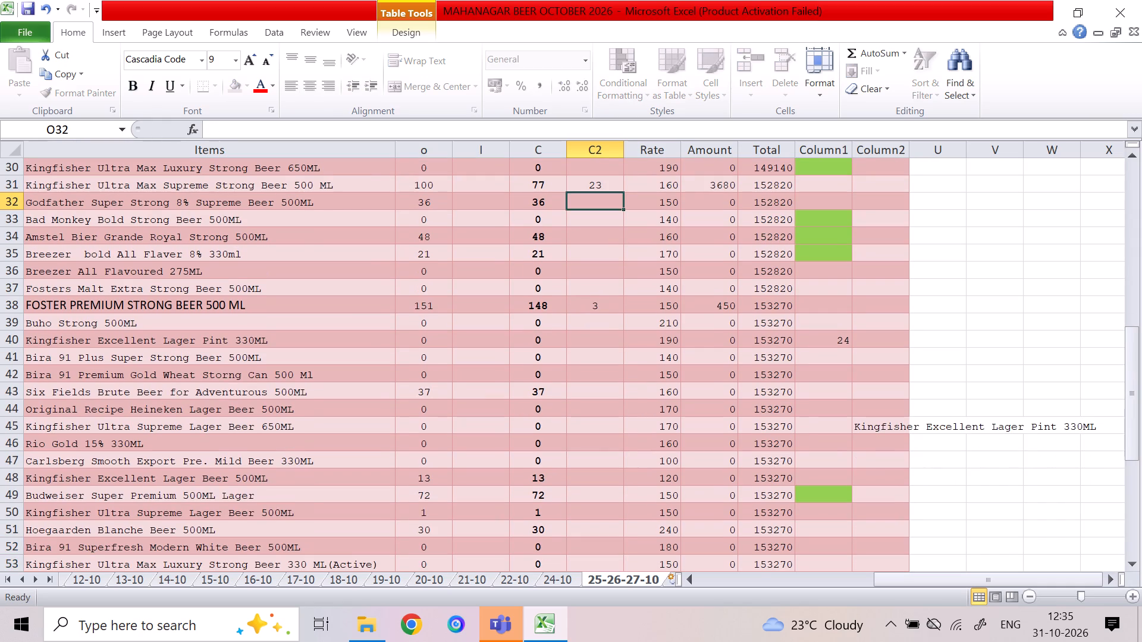
Enter C2 quantities of 1 for Godfather Super Strong 8% 500ML and 14 for Amstel Bier Grande Royal Strong 500ML.
{"action": "key", "text": "Down"}
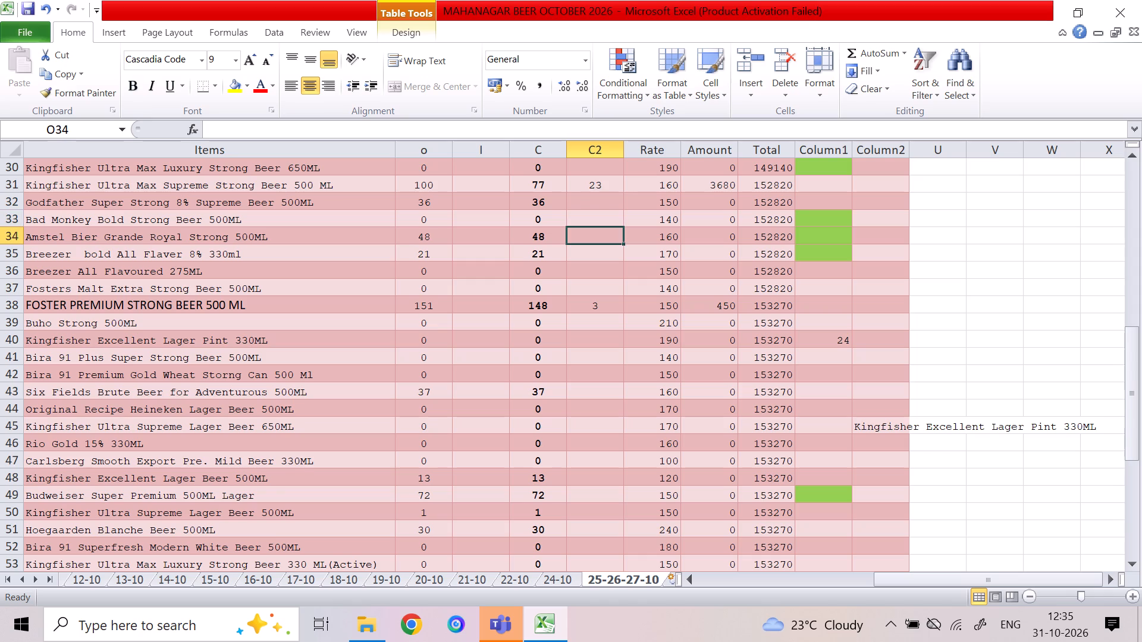
{"action": "key", "text": "Up"}
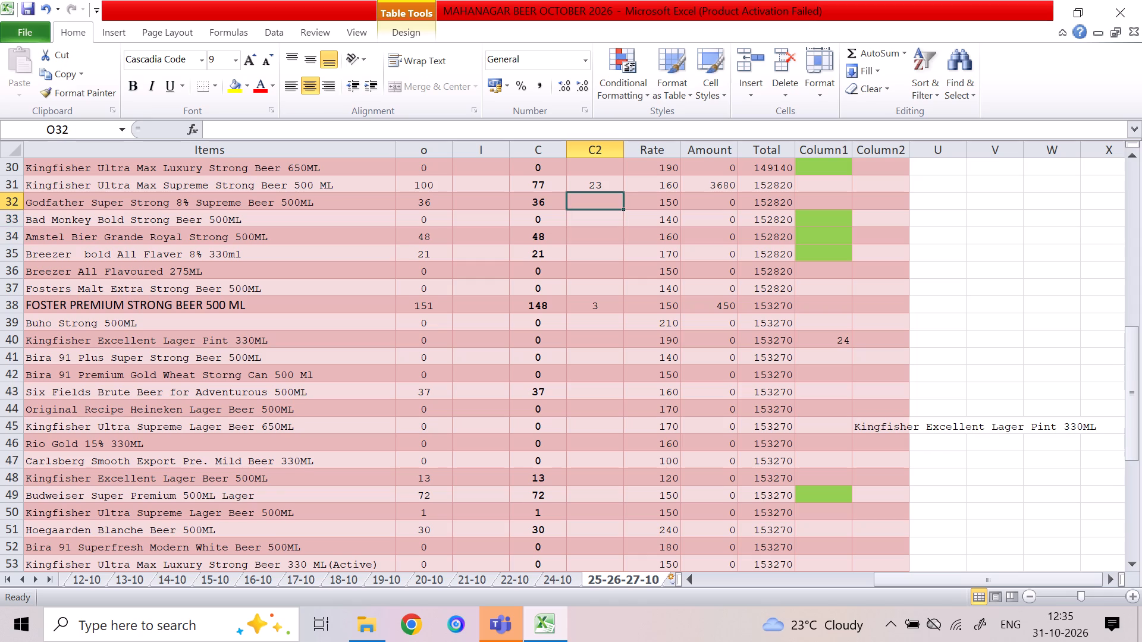
{"action": "key", "text": "1"}
{"action": "key", "text": "Down"}
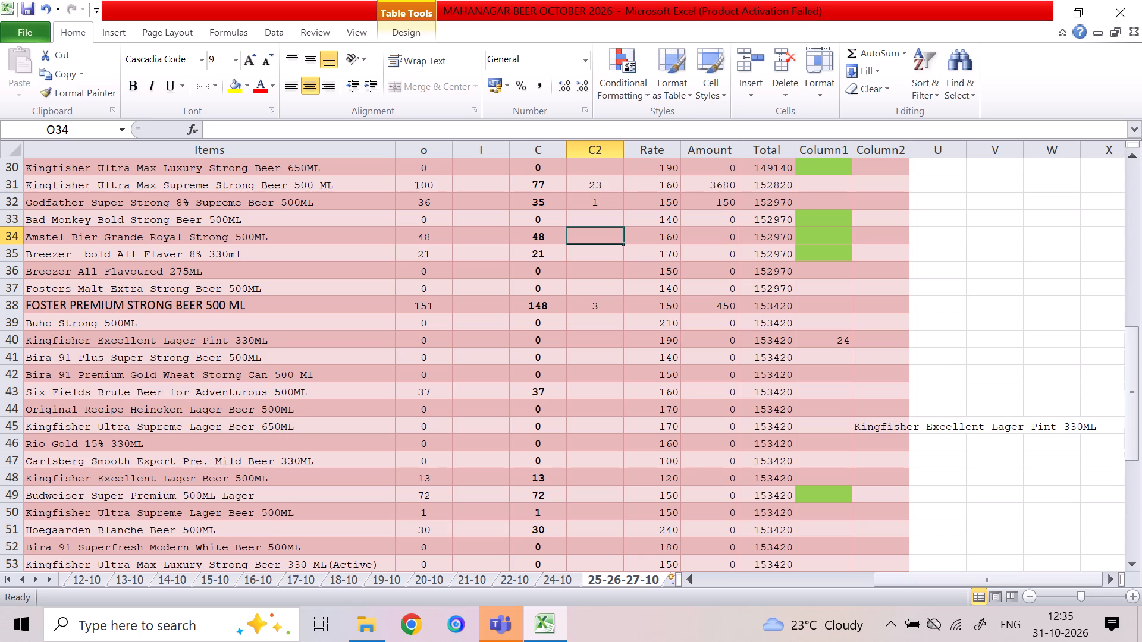
{"action": "type", "text": "14"}
{"action": "key", "text": "Down"}
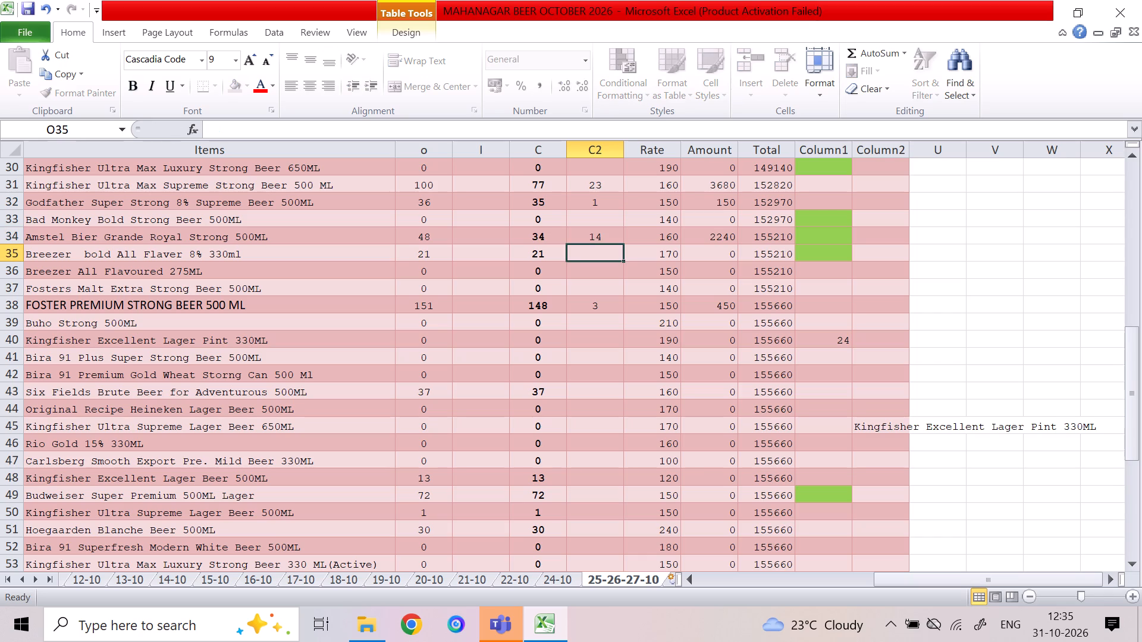
{"action": "key", "text": "Down"}
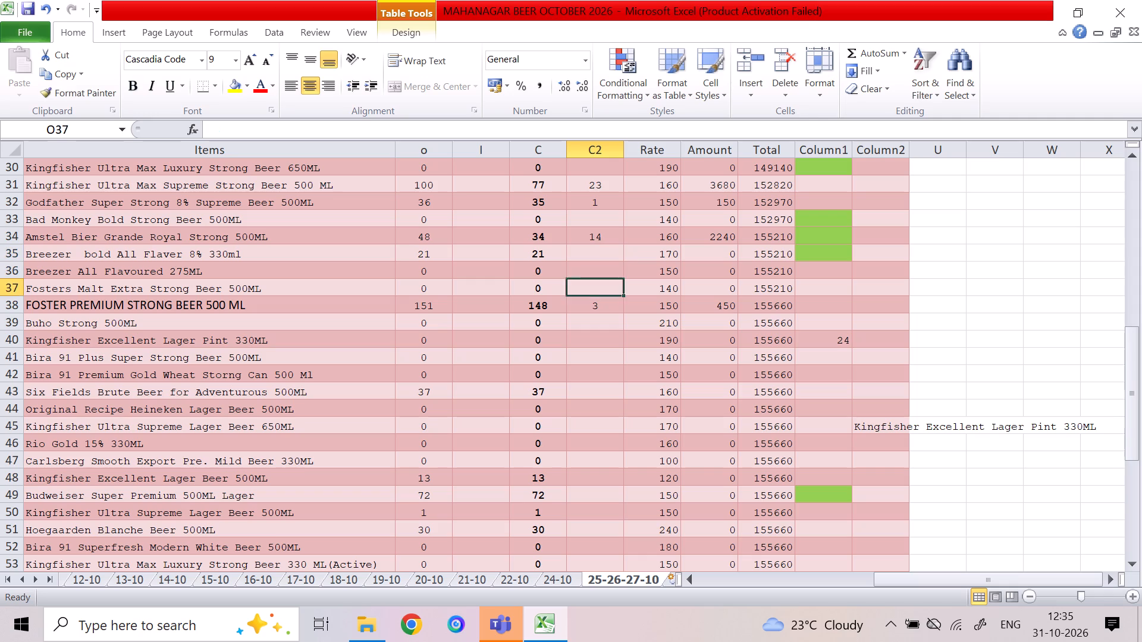
Enter a C2 quantity of 7 for Six Fields Brute Beer for Adventurous 500ML in row 43.
{"action": "key", "text": "Down"}
{"action": "key", "text": "Down"}
{"action": "key", "text": "Down"}
{"action": "key", "text": "Down"}
{"action": "key", "text": "Down"}
{"action": "key", "text": "Down"}
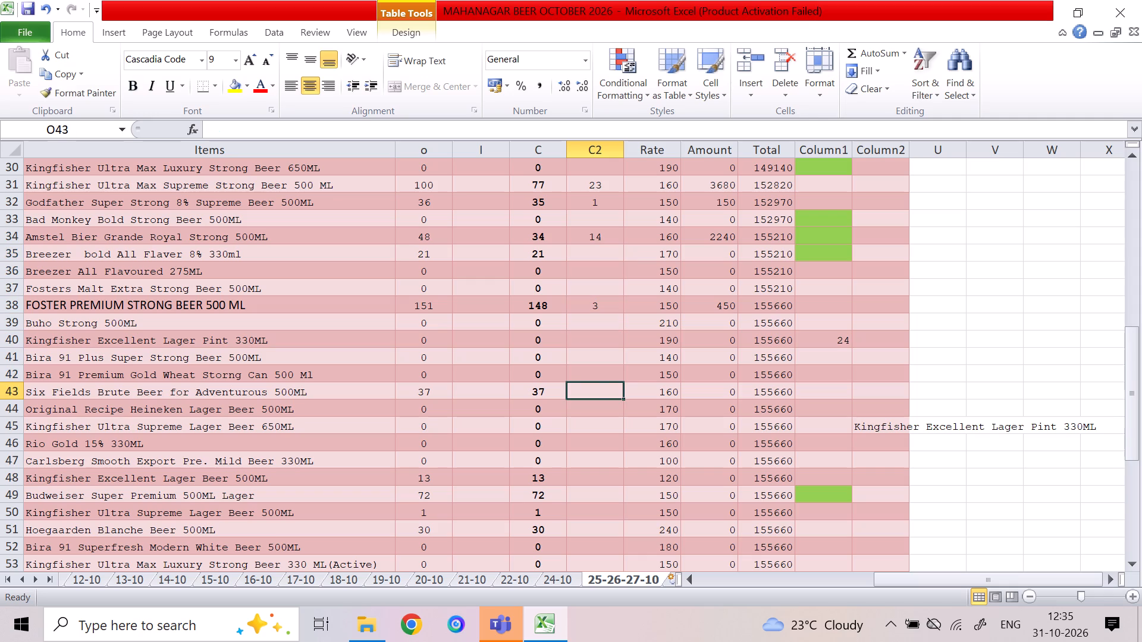
{"action": "key", "text": "7"}
{"action": "key", "text": "Down"}
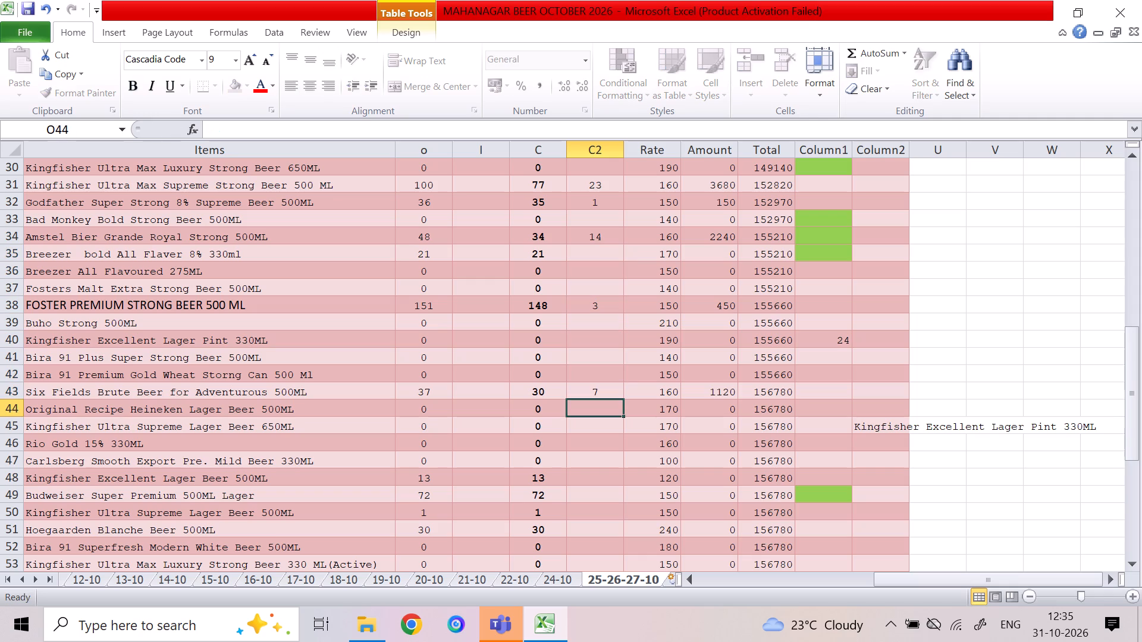
{"action": "key", "text": "Down"}
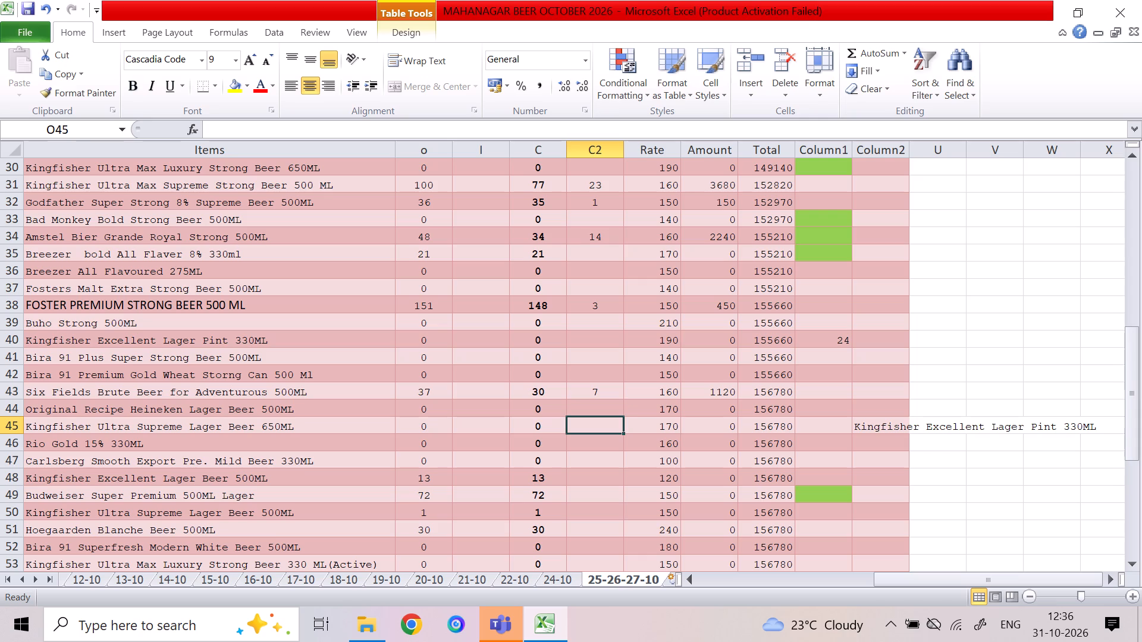
Enter 48 incoming (I) and a C2 quantity of 16 for Breezer bold All Flaver 8% 330ml in row 35.
{"action": "key", "text": "Up"}
{"action": "key", "text": "Up"}
{"action": "key", "text": "Up"}
{"action": "key", "text": "Left"}
{"action": "key", "text": "Up"}
{"action": "key", "text": "Up"}
{"action": "key", "text": "Up"}
{"action": "key", "text": "Up"}
{"action": "key", "text": "Up"}
{"action": "key", "text": "Up"}
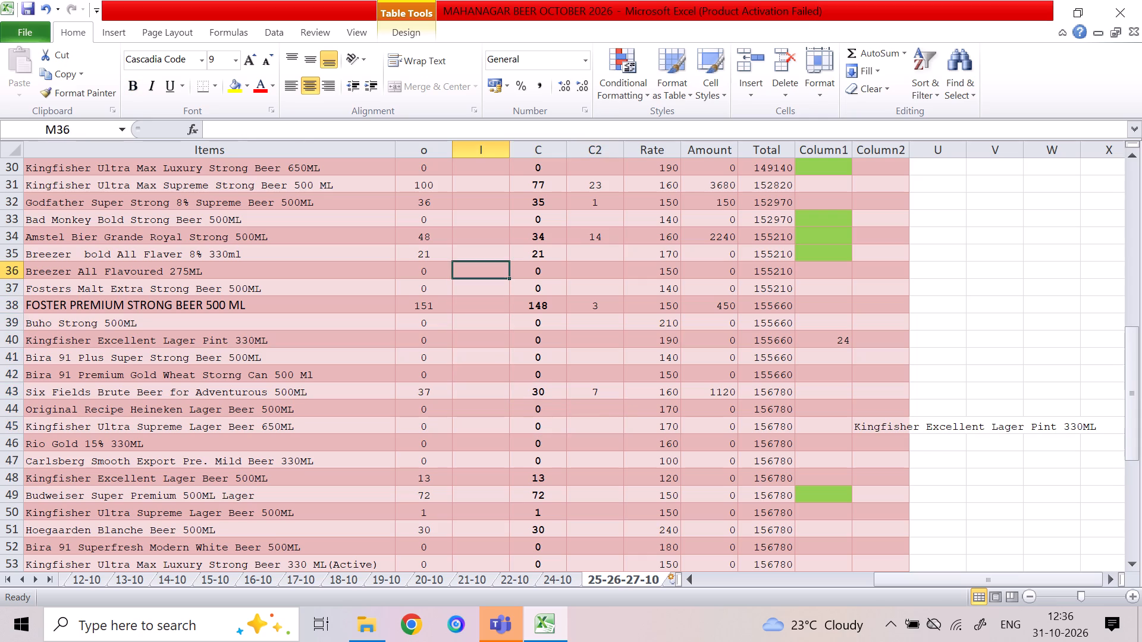
{"action": "key", "text": "Up"}
{"action": "type", "text": "48"}
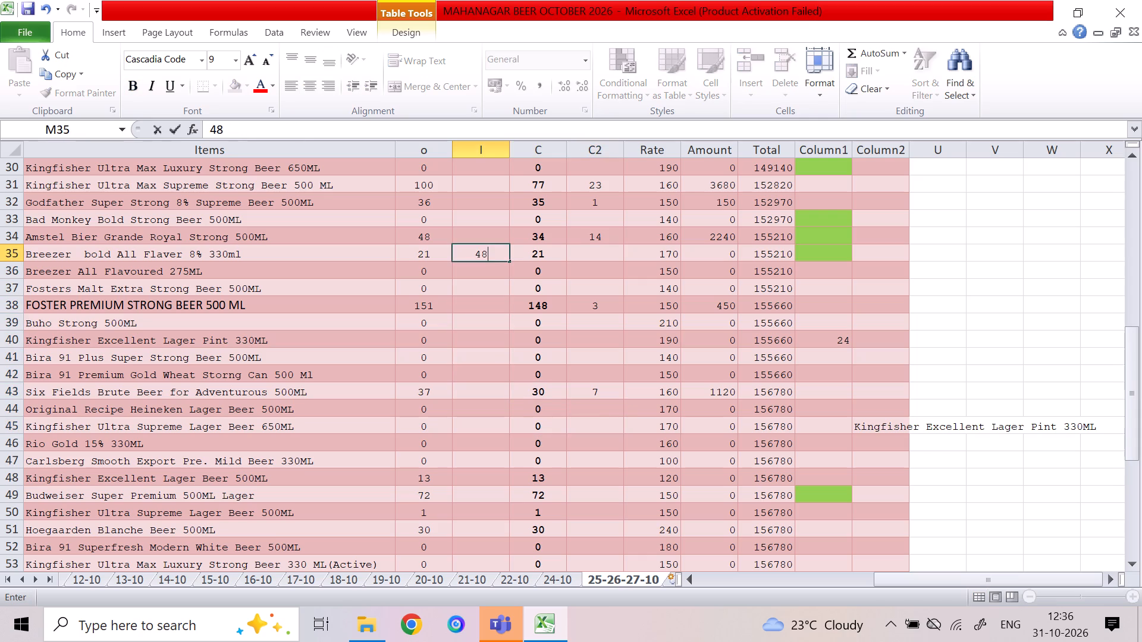
{"action": "key", "text": "Right"}
{"action": "key", "text": "Right"}
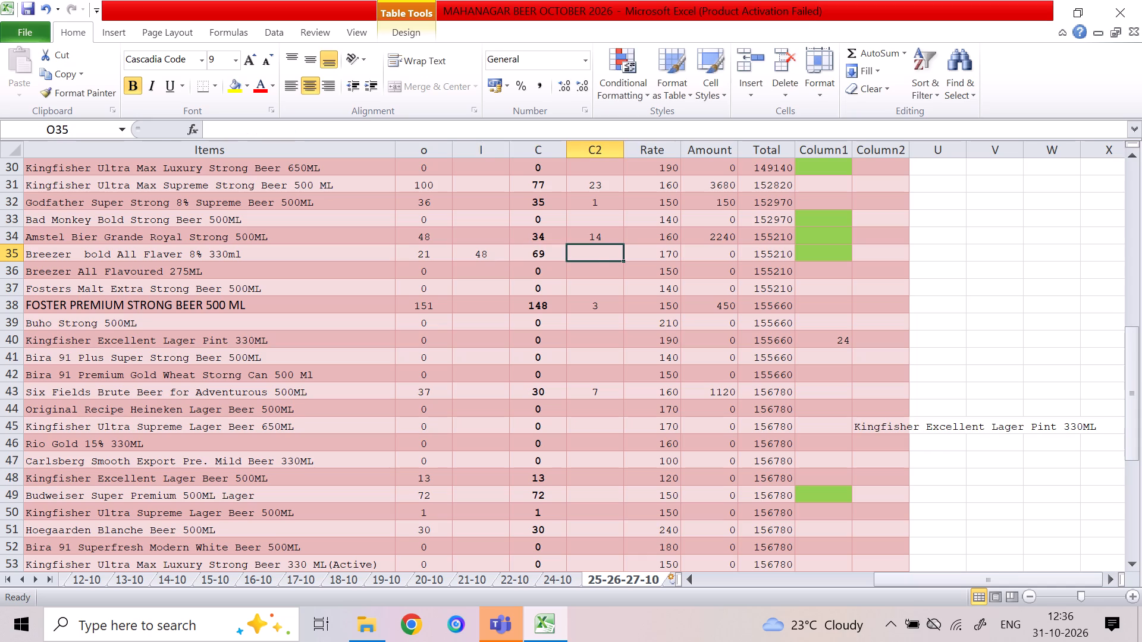
{"action": "type", "text": "16"}
{"action": "key", "text": "Down"}
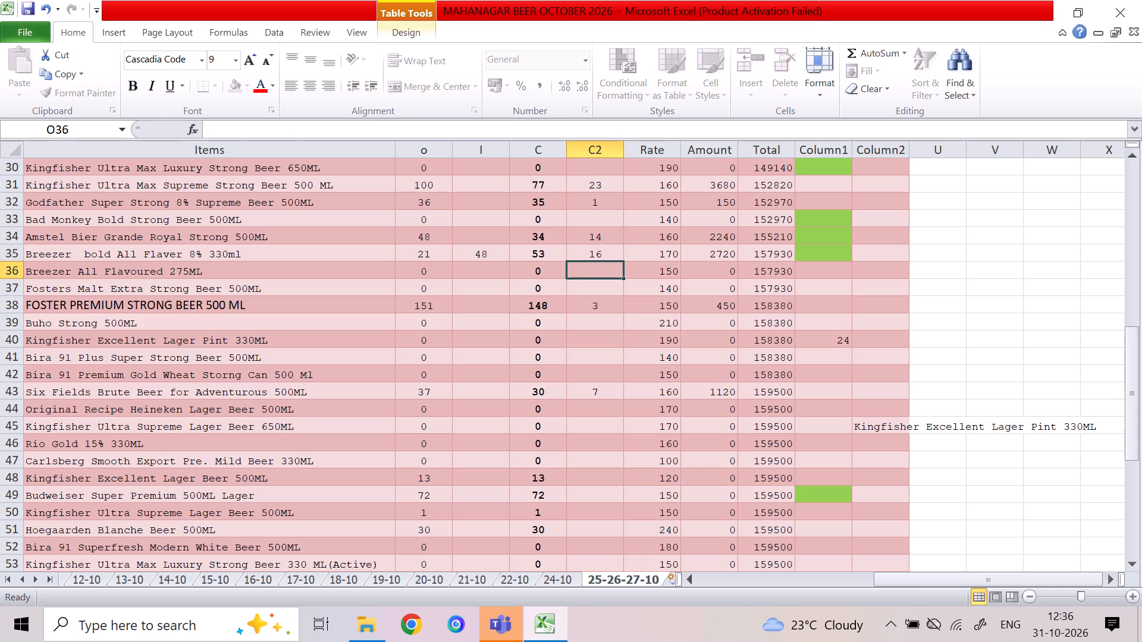
Enter a C2 quantity of 2 for Kingfisher Excellent Lager Beer 500ML in row 48.
{"action": "key", "text": "Down"}
{"action": "key", "text": "Down"}
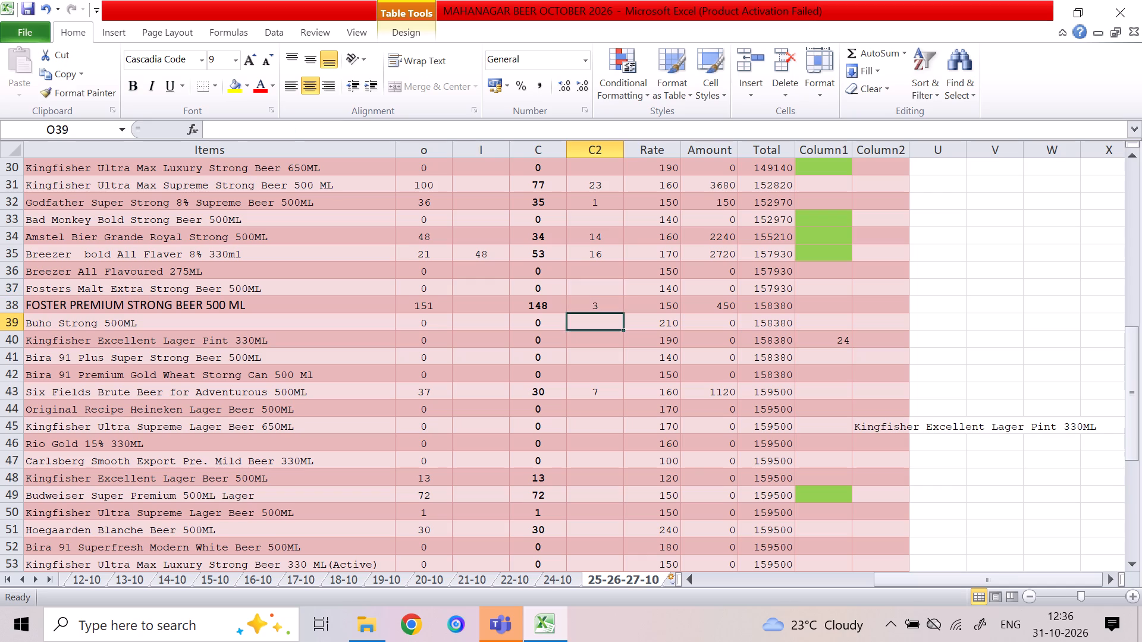
{"action": "key", "text": "Down"}
{"action": "key", "text": "Down"}
{"action": "key", "text": "Down"}
{"action": "key", "text": "Down"}
{"action": "key", "text": "Down"}
{"action": "key", "text": "Down"}
{"action": "key", "text": "Down"}
{"action": "key", "text": "Down"}
{"action": "key", "text": "Down"}
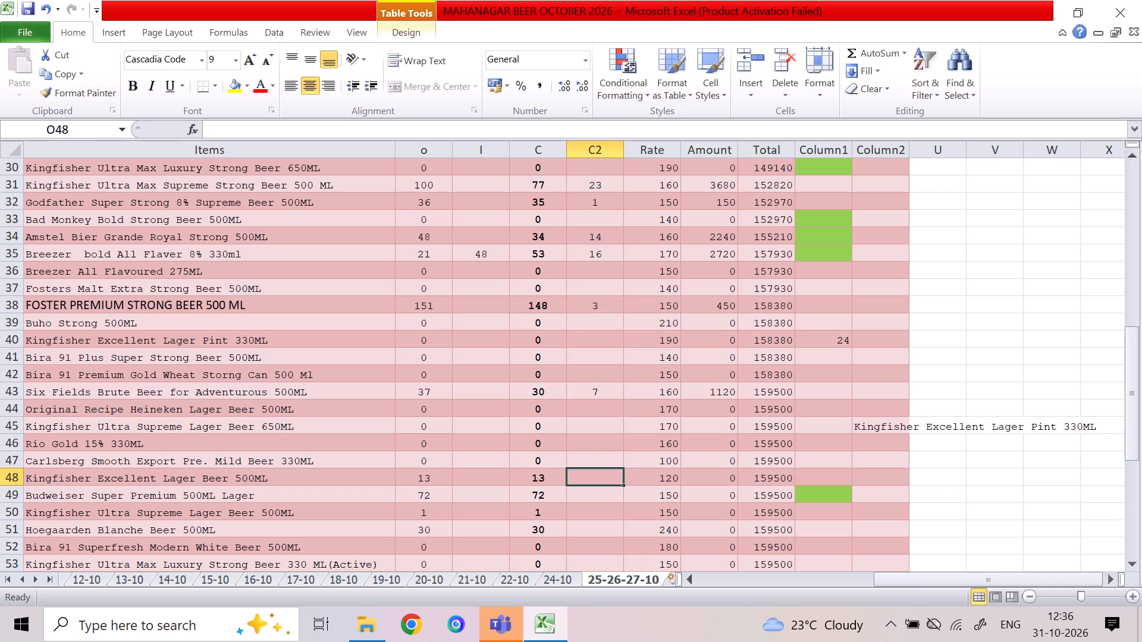
{"action": "key", "text": "2"}
{"action": "key", "text": "Down"}
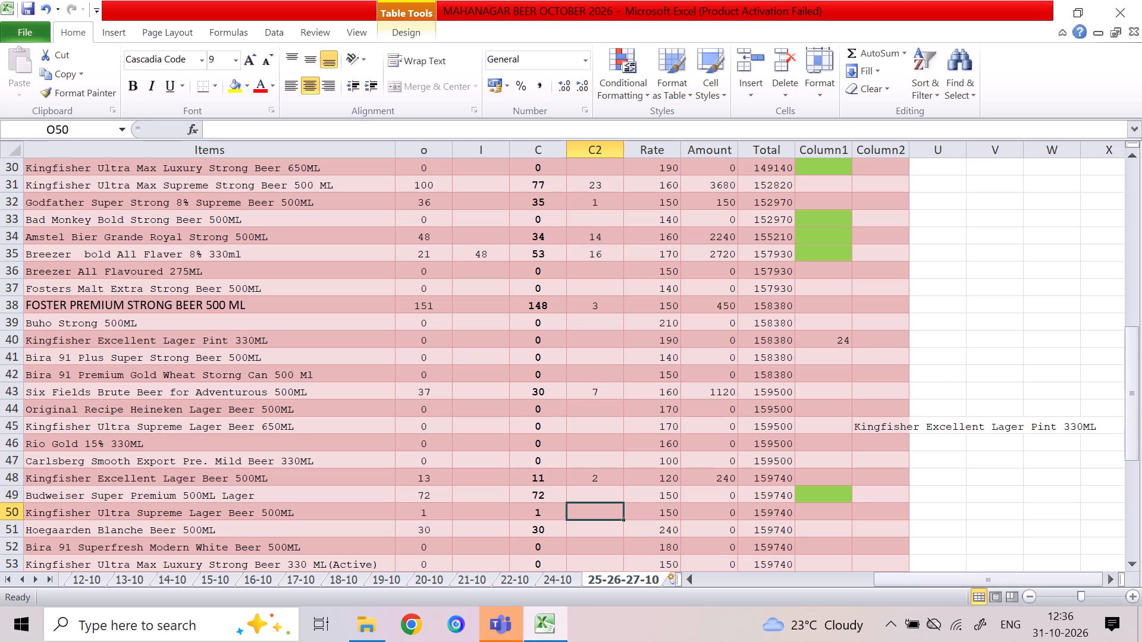
Enter 120 incoming (I) and a C2 quantity of 50 for Budweiser Super Premium 500ML Lager in row 49.
{"action": "key", "text": "Up"}
{"action": "key", "text": "Left"}
{"action": "key", "text": "Left"}
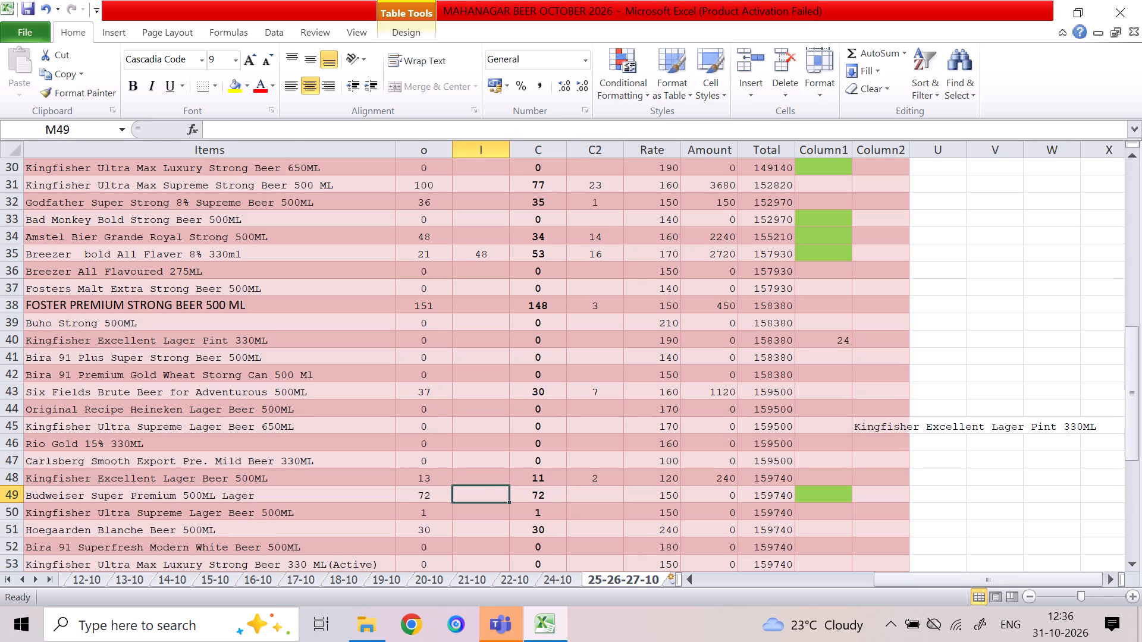
{"action": "type", "text": "120"}
{"action": "key", "text": "Right"}
{"action": "key", "text": "Right"}
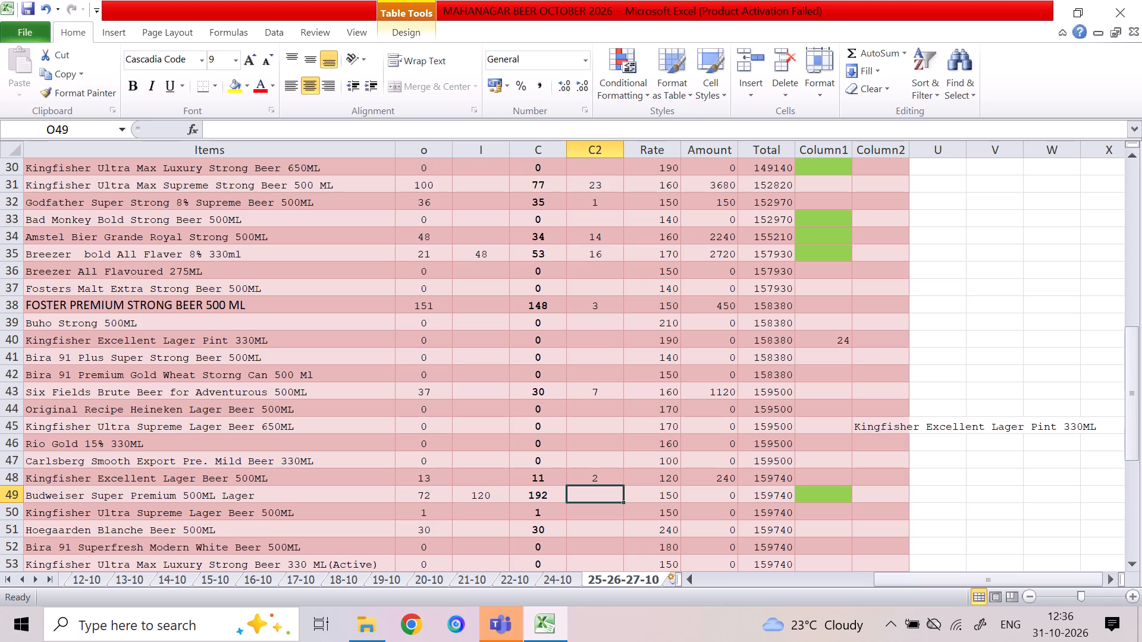
{"action": "type", "text": "50"}
{"action": "key", "text": "Down"}
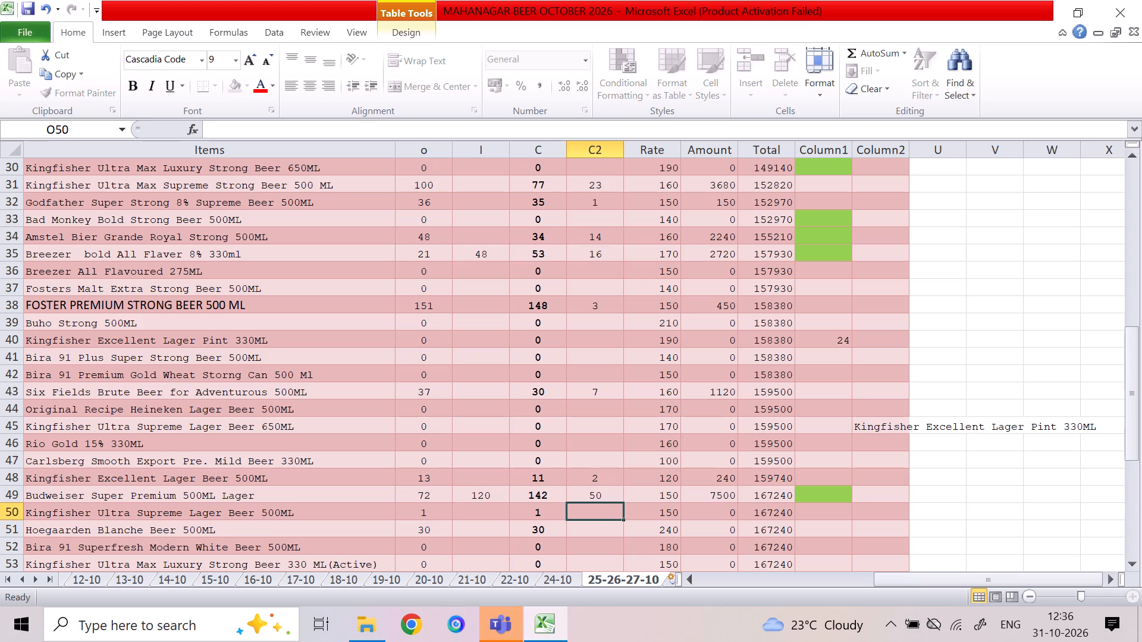
Enter C2 quantities: Kingfisher Ultra Supreme Lager 500ML 1, Hoegaarden Blanche 500ML 27, Corona Extra Premium 500ML 20, Kingfisher Ultra Supreme Lager 330ML 27.
{"action": "key", "text": "1"}
{"action": "key", "text": "Down"}
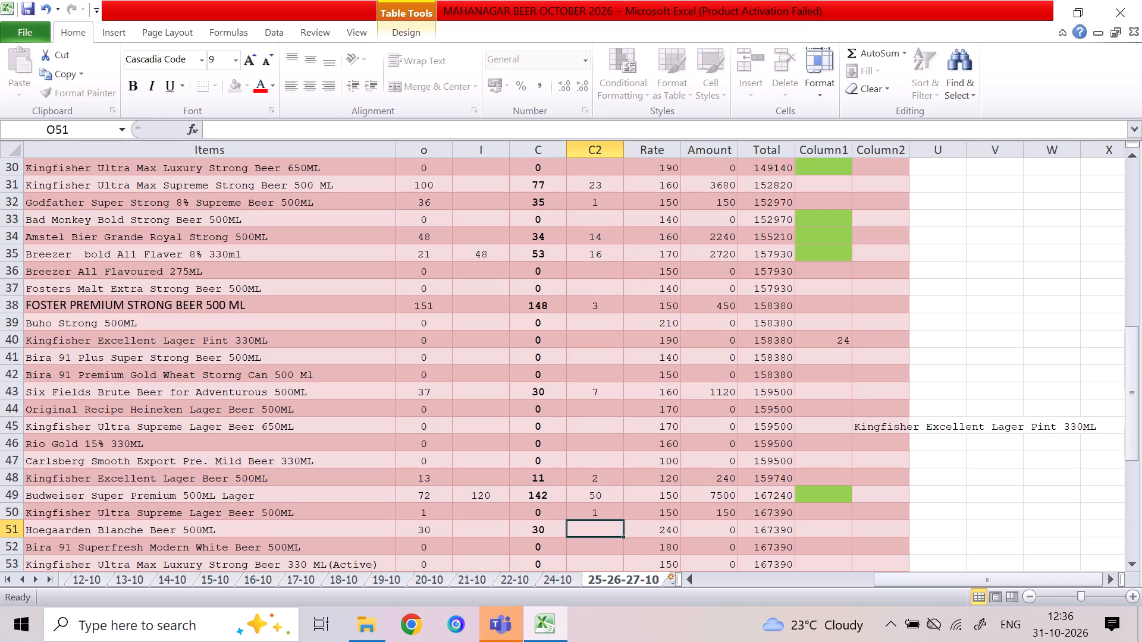
{"action": "type", "text": "27"}
{"action": "key", "text": "Down"}
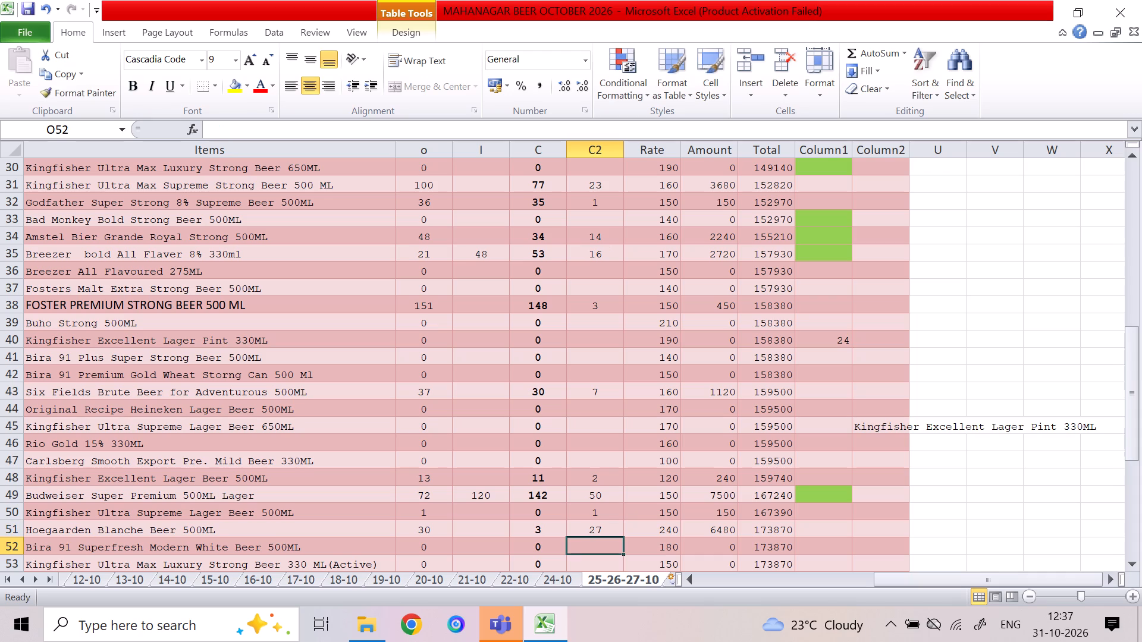
{"action": "key", "text": "Down"}
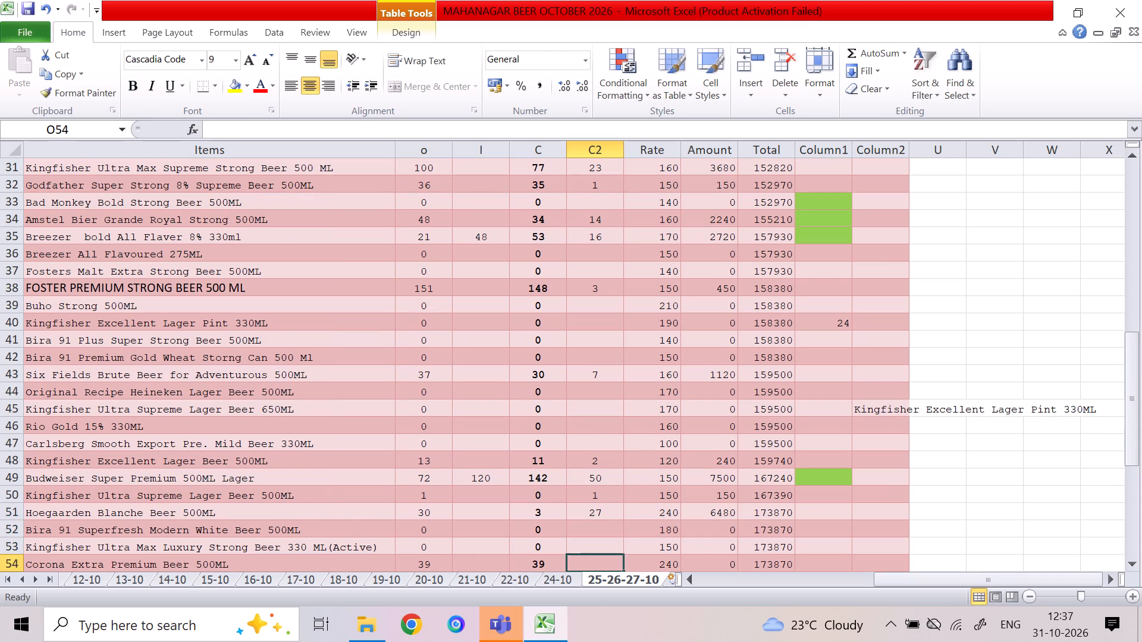
{"action": "type", "text": "20"}
{"action": "key", "text": "Down"}
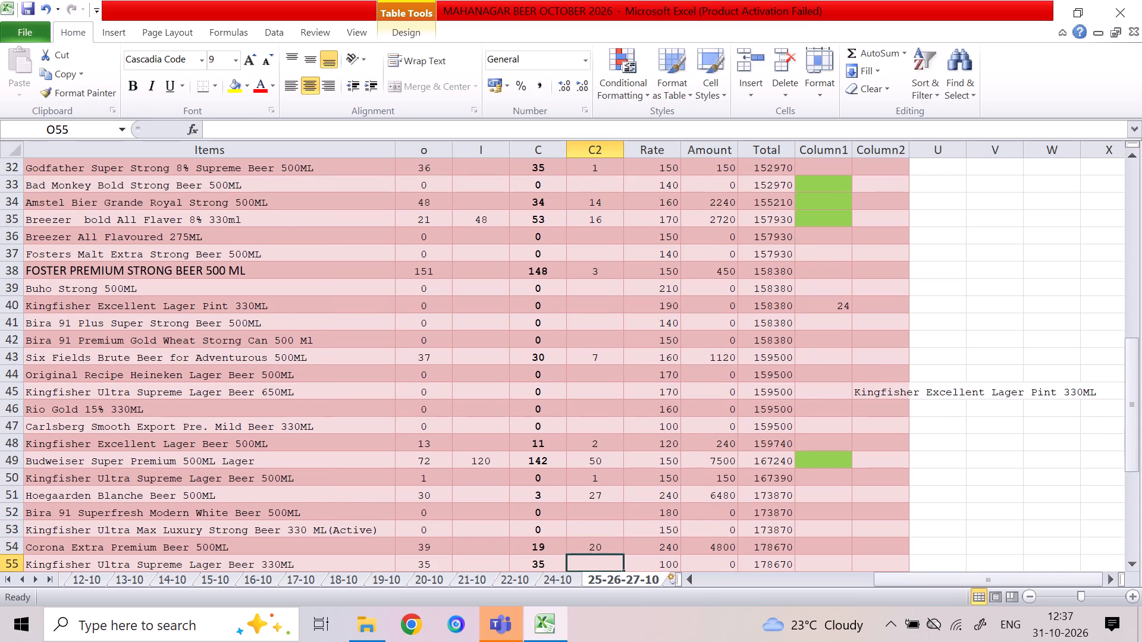
{"action": "key", "text": "Down"}
{"action": "key", "text": "Up"}
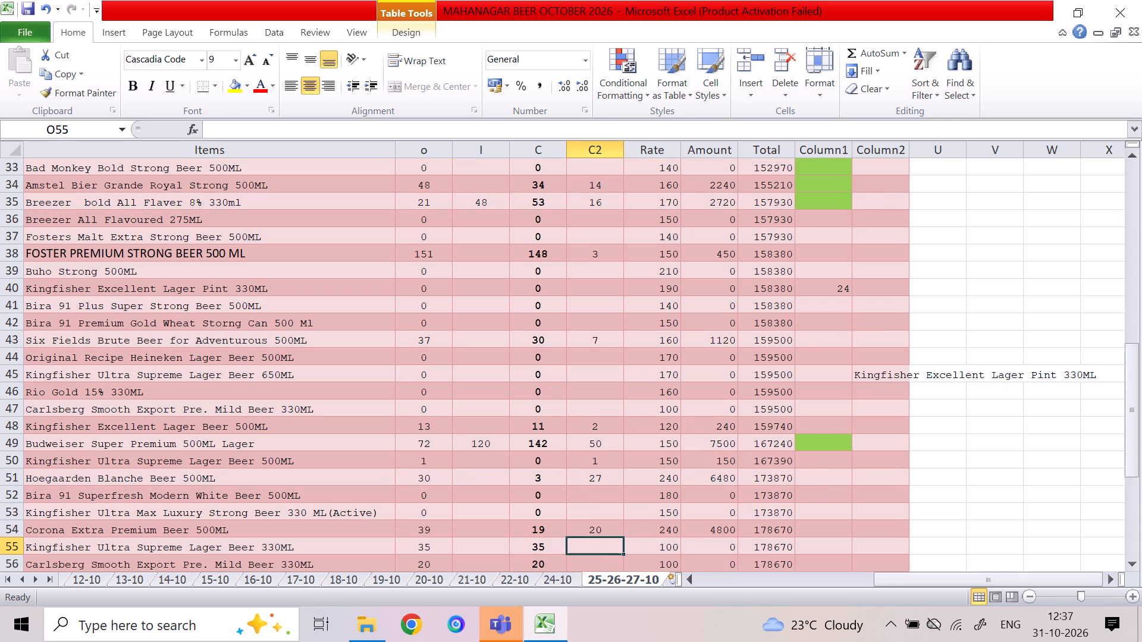
{"action": "type", "text": "27"}
{"action": "key", "text": "Down"}
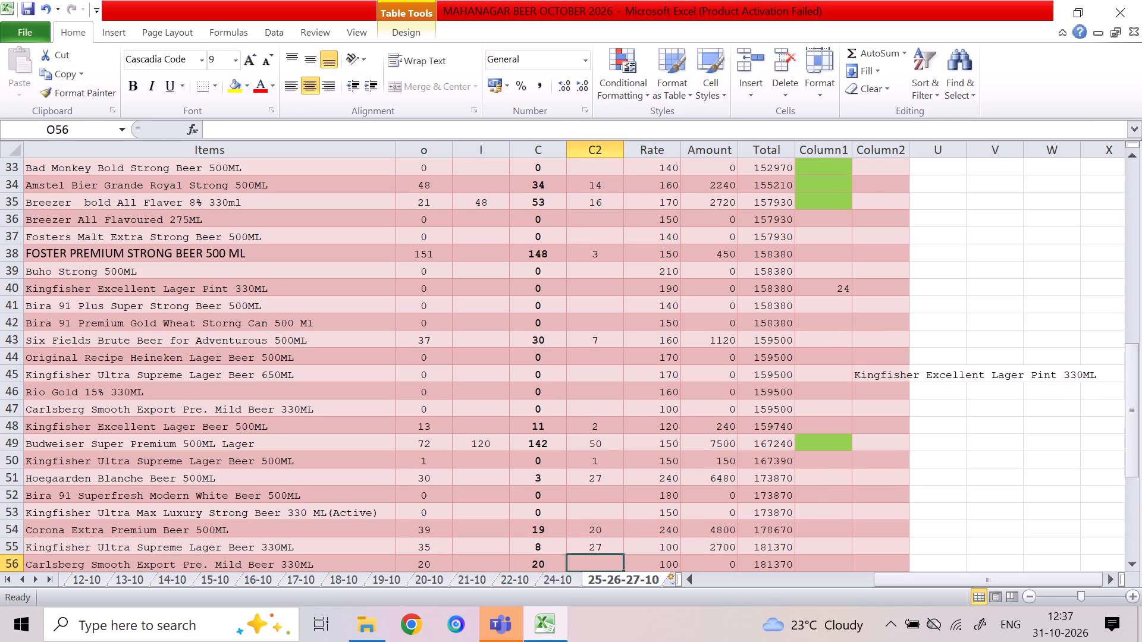
Enter 24 incoming (I) and a C2 quantity of 4 for Bacardi+Cranberry Flv Low Alcoholic 275 Ml in row 58.
{"action": "key", "text": "Down"}
{"action": "key", "text": "Down"}
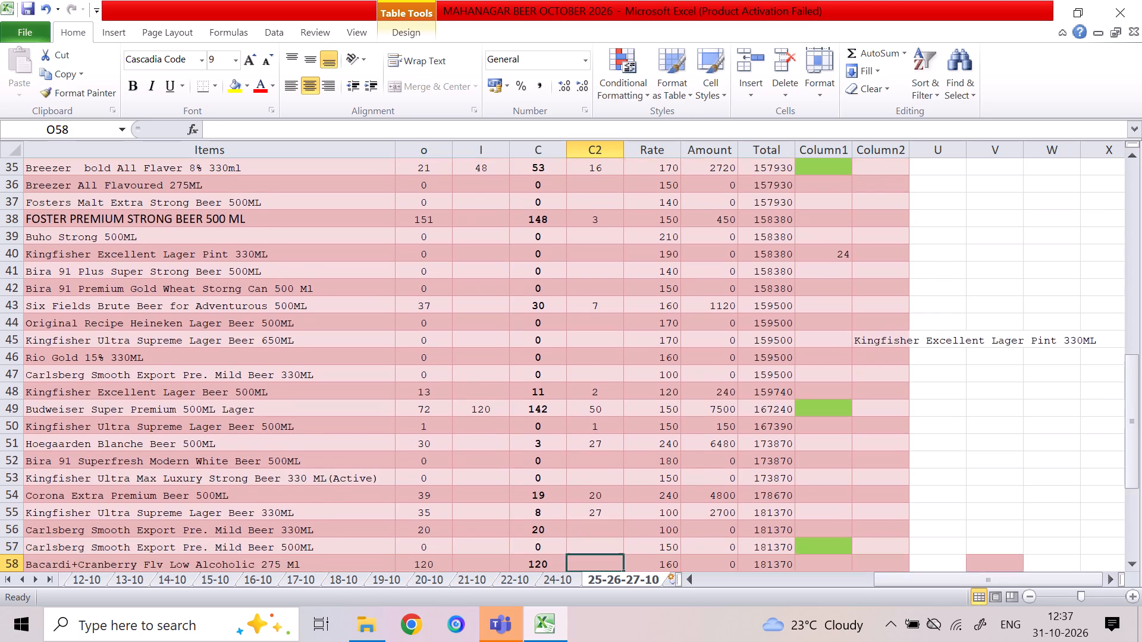
{"action": "key", "text": "Down"}
{"action": "key", "text": "Down"}
{"action": "key", "text": "Up"}
{"action": "key", "text": "Up"}
{"action": "key", "text": "Left"}
{"action": "key", "text": "Left"}
{"action": "type", "text": "24"}
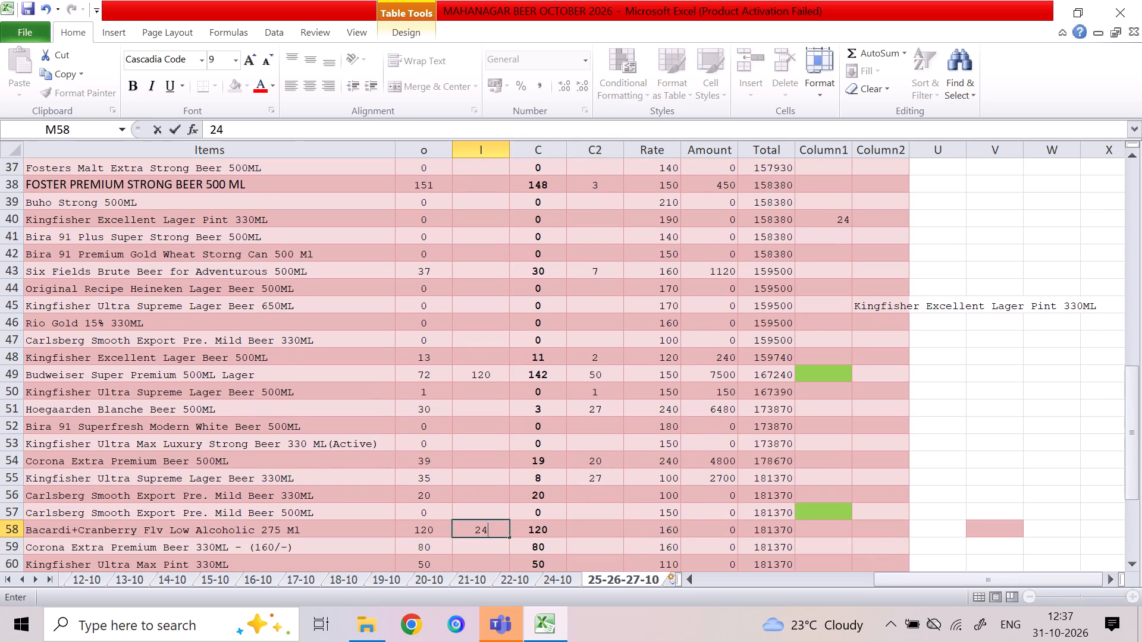
{"action": "key", "text": "Right"}
{"action": "key", "text": "Right"}
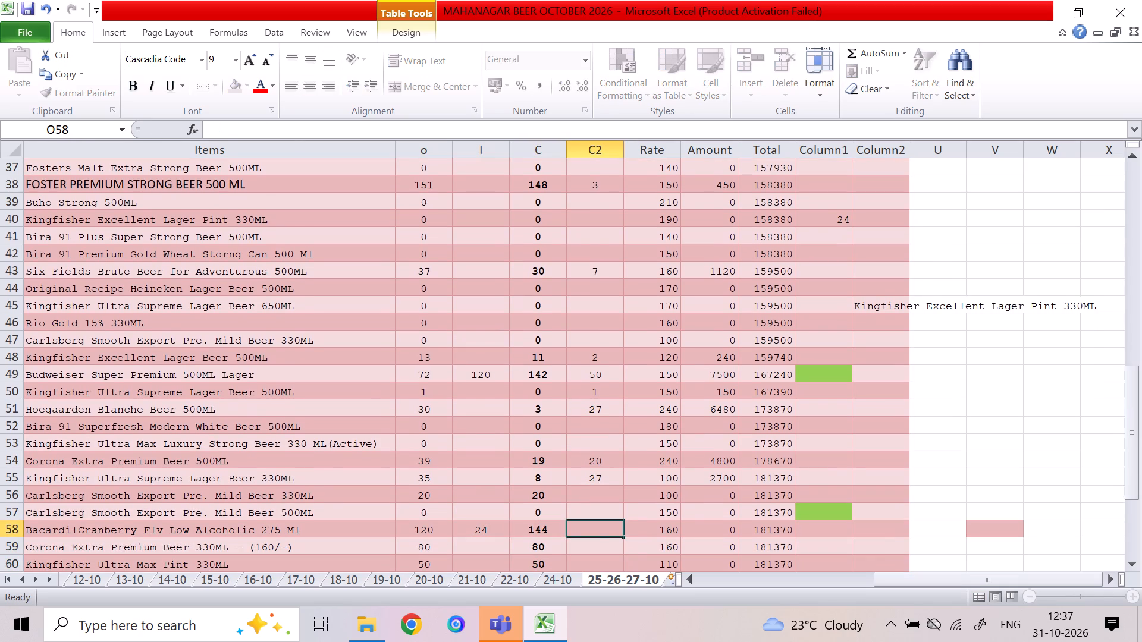
{"action": "key", "text": "4"}
{"action": "key", "text": "Down"}
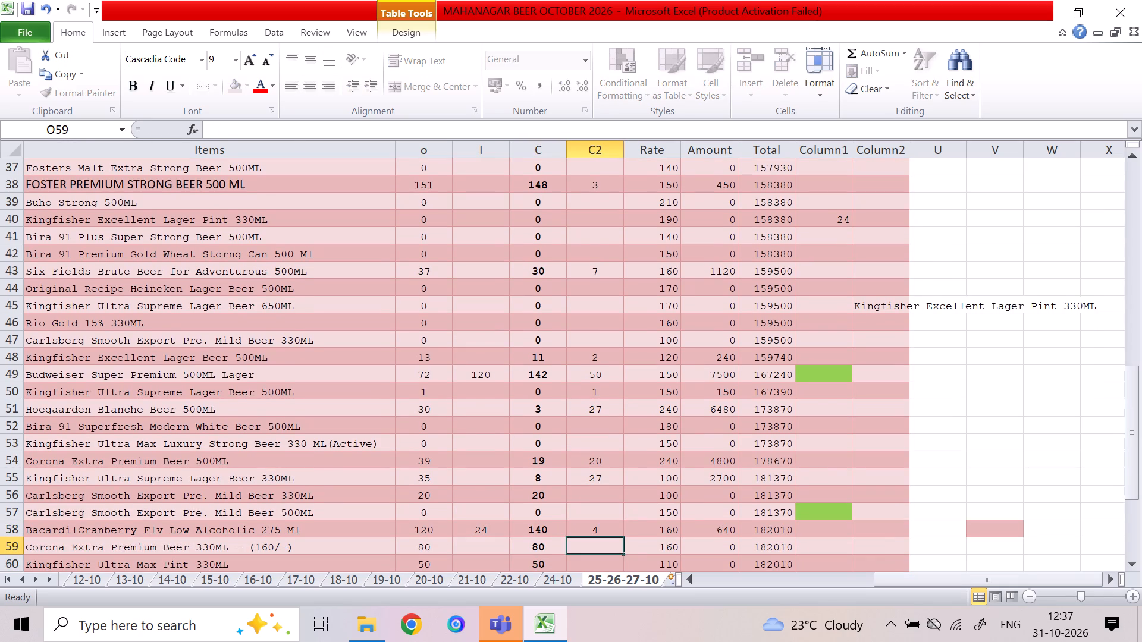
Enter C2 quantities of 15 for Corona Extra Premium Beer 330ML, 18 for Kingfisher Ultra Max Pint and 55 for Budweiser Super Premium 330ML Lager.
{"action": "type", "text": "15"}
{"action": "key", "text": "Down"}
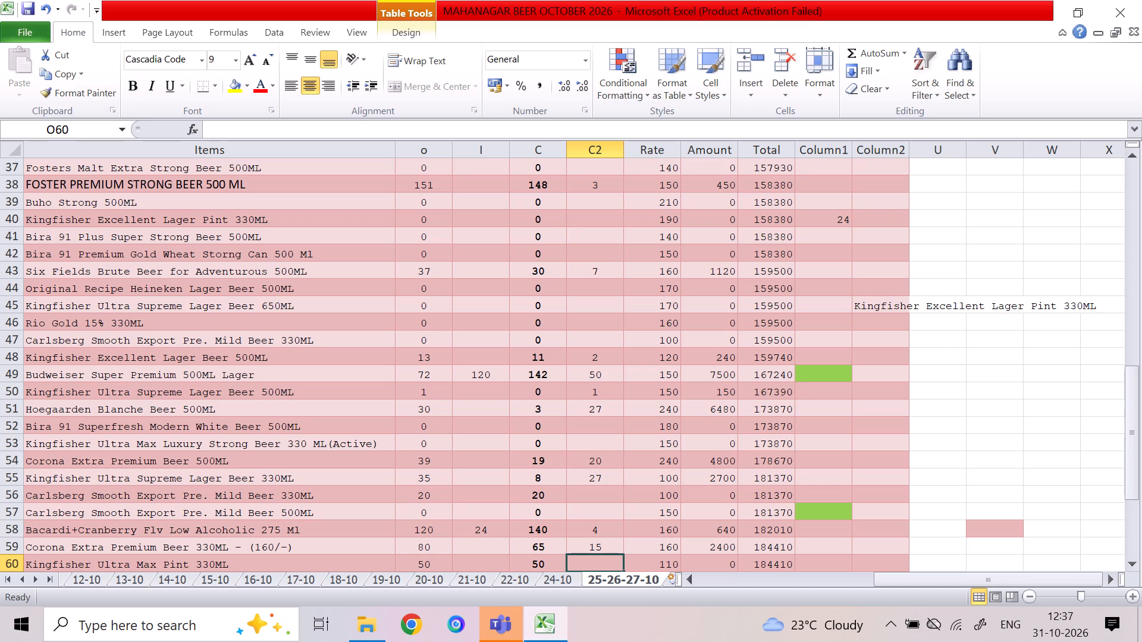
{"action": "type", "text": "18"}
{"action": "key", "text": "Down"}
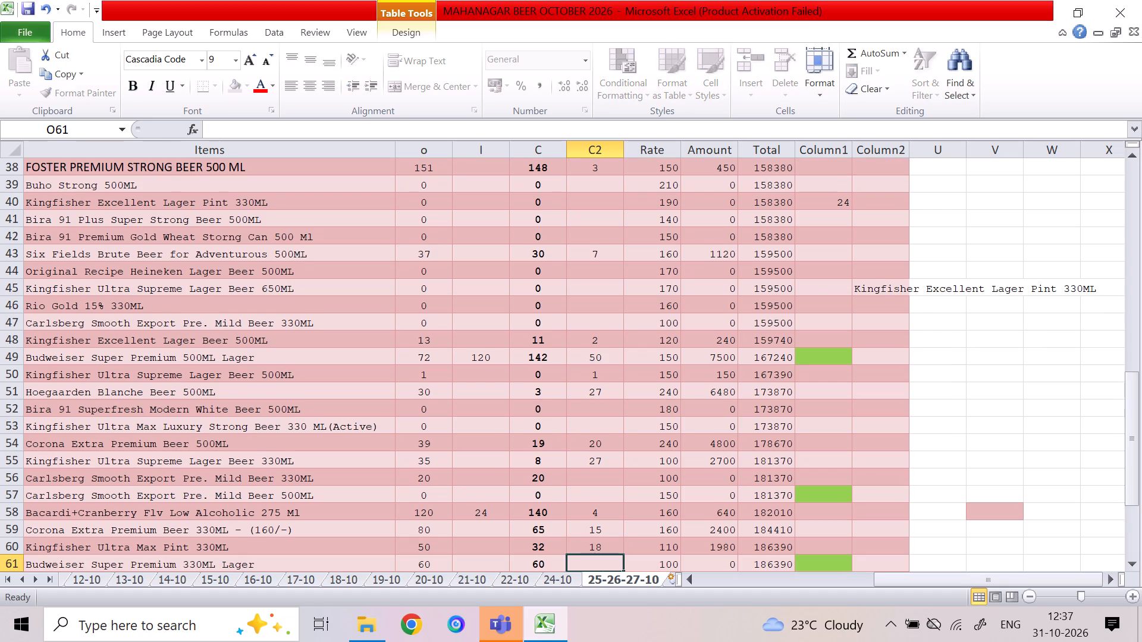
{"action": "type", "text": "55"}
{"action": "key", "text": "Down"}
Enter C2 quantities of 19 for Carlsberg Premium Elephant Strong 330ML, 15 for Hoegaarden Blanche 330 ML and 2 for Amstel Grande Strong Pint.
{"action": "key", "text": "Down"}
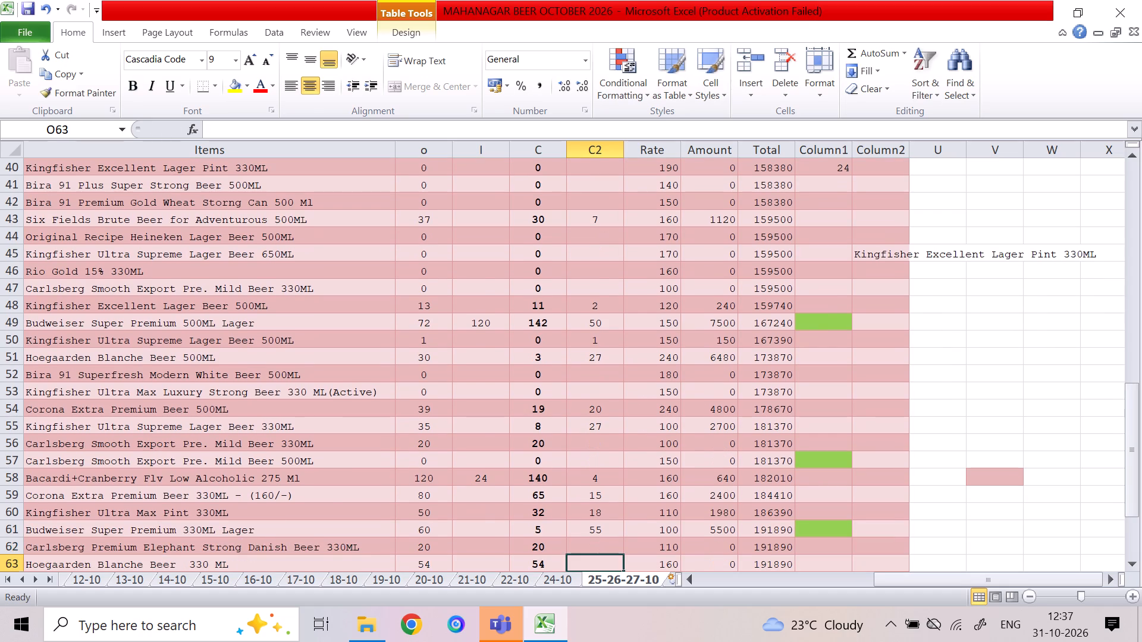
{"action": "key", "text": "Up"}
{"action": "type", "text": "19"}
{"action": "key", "text": "Down"}
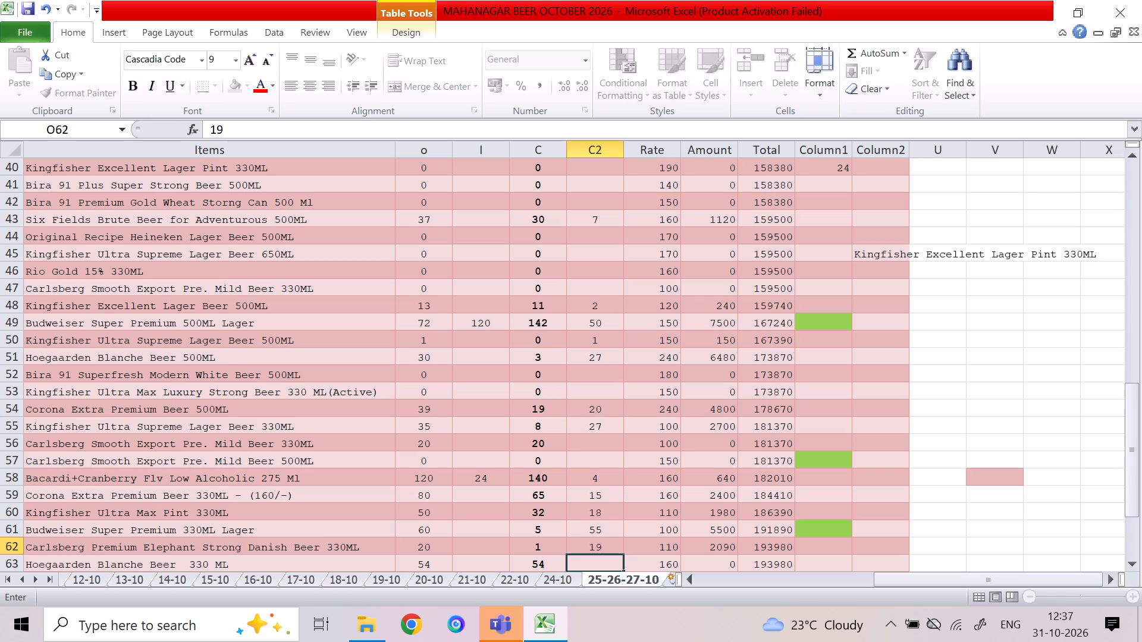
{"action": "key", "text": "Up"}
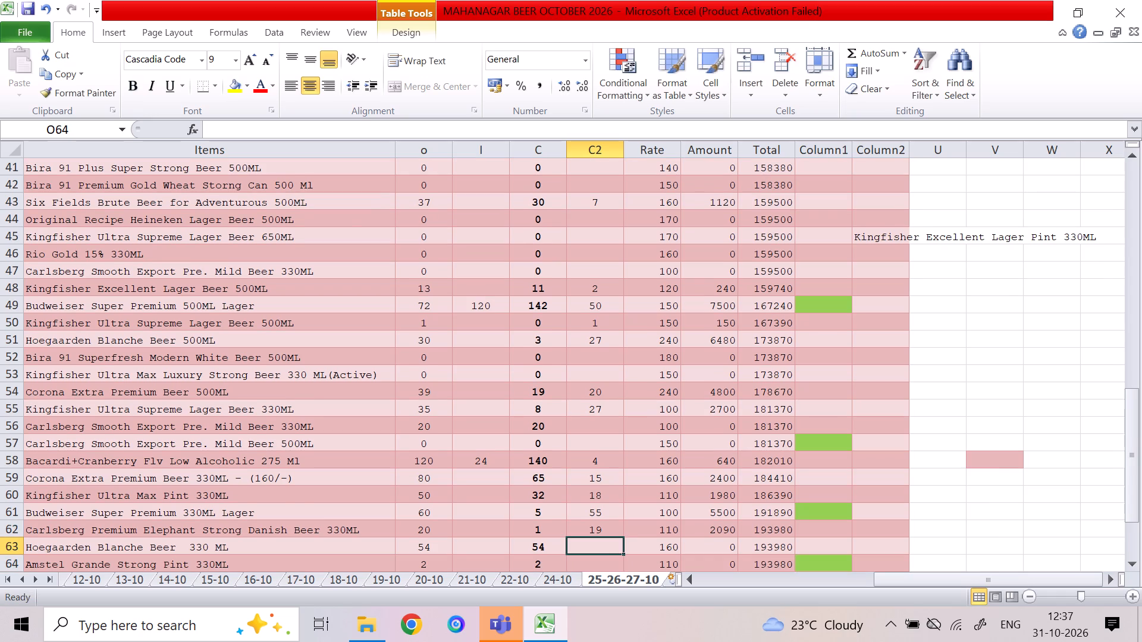
{"action": "type", "text": "15"}
{"action": "key", "text": "Down"}
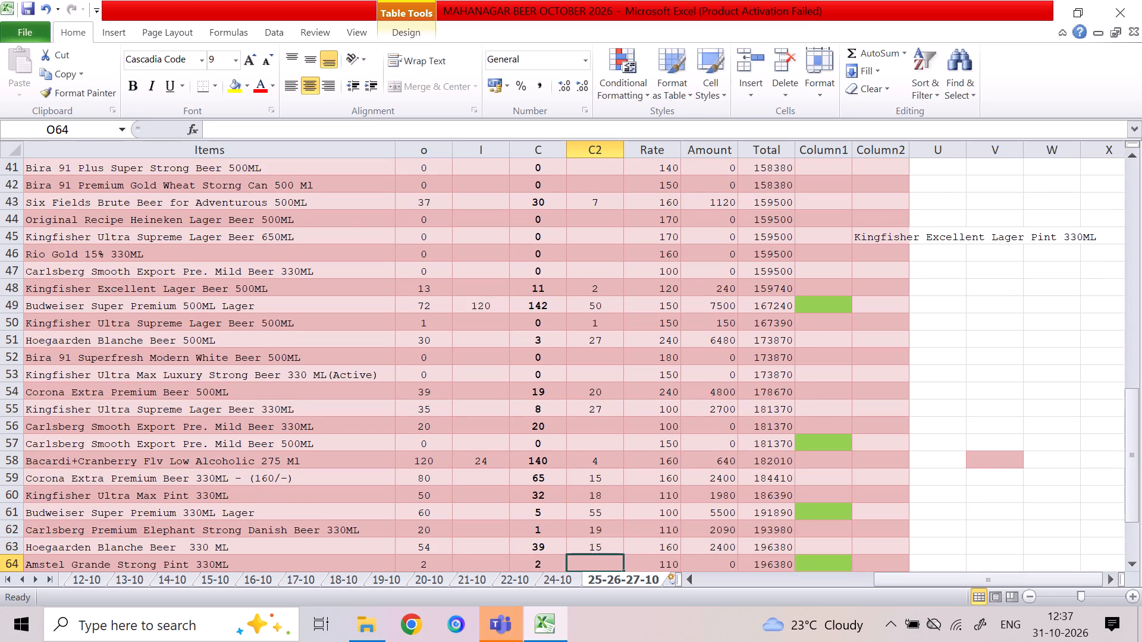
{"action": "key", "text": "2"}
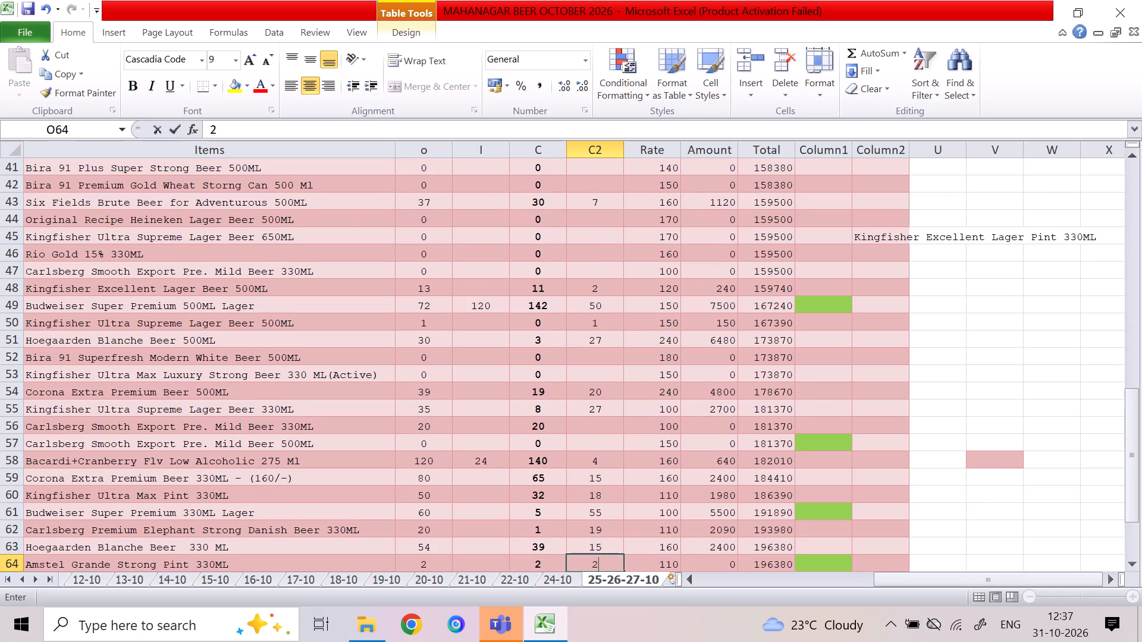
{"action": "key", "text": "Down"}
Save the workbook after moving down to the totals rows of the 25-26-27-10 sheet.
{"action": "key", "text": "Down"}
{"action": "key", "text": "Down"}
{"action": "key", "text": "Right"}
{"action": "key", "text": "Down"}
{"action": "key", "text": "Right"}
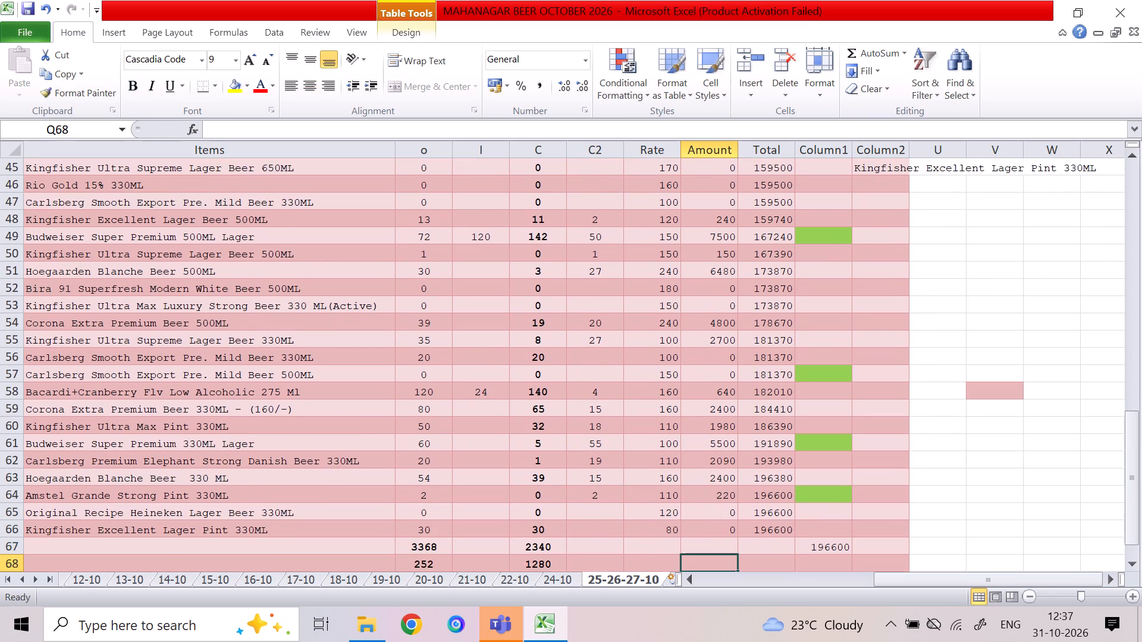
{"action": "key", "text": "Down"}
{"action": "key", "text": "Down"}
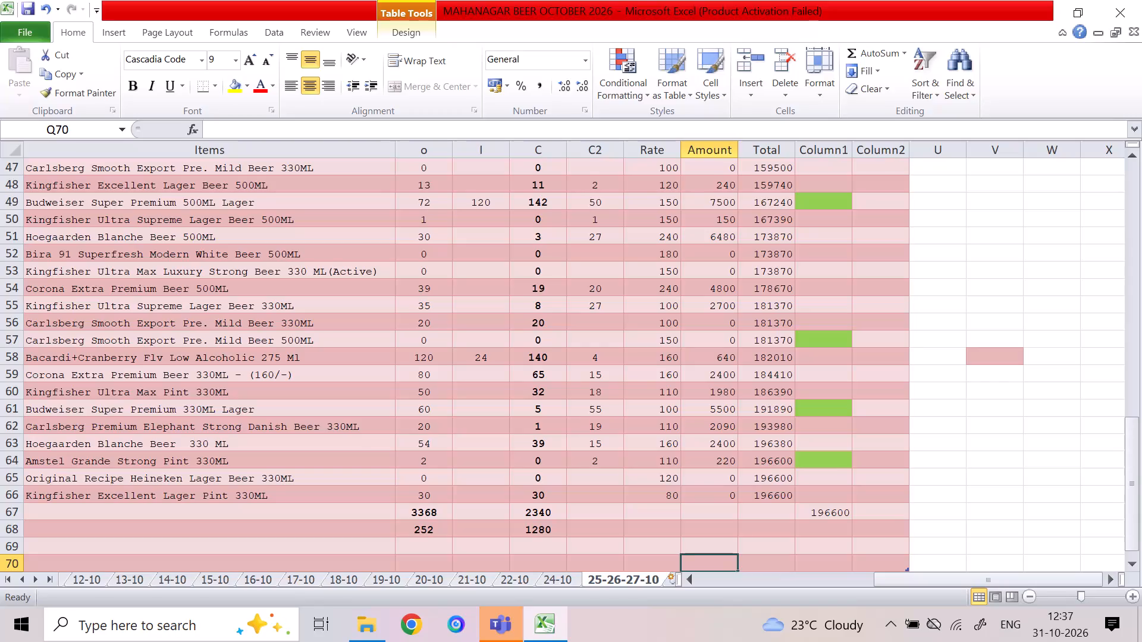
{"action": "key", "text": "ctrl+s"}
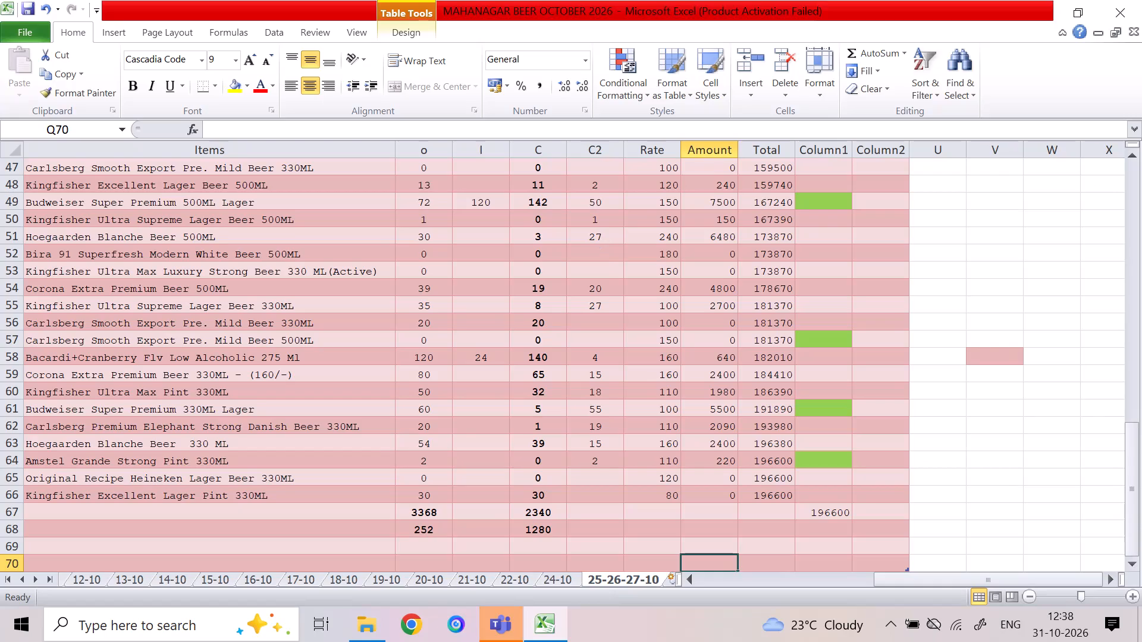
{"action": "key", "text": "Up"}
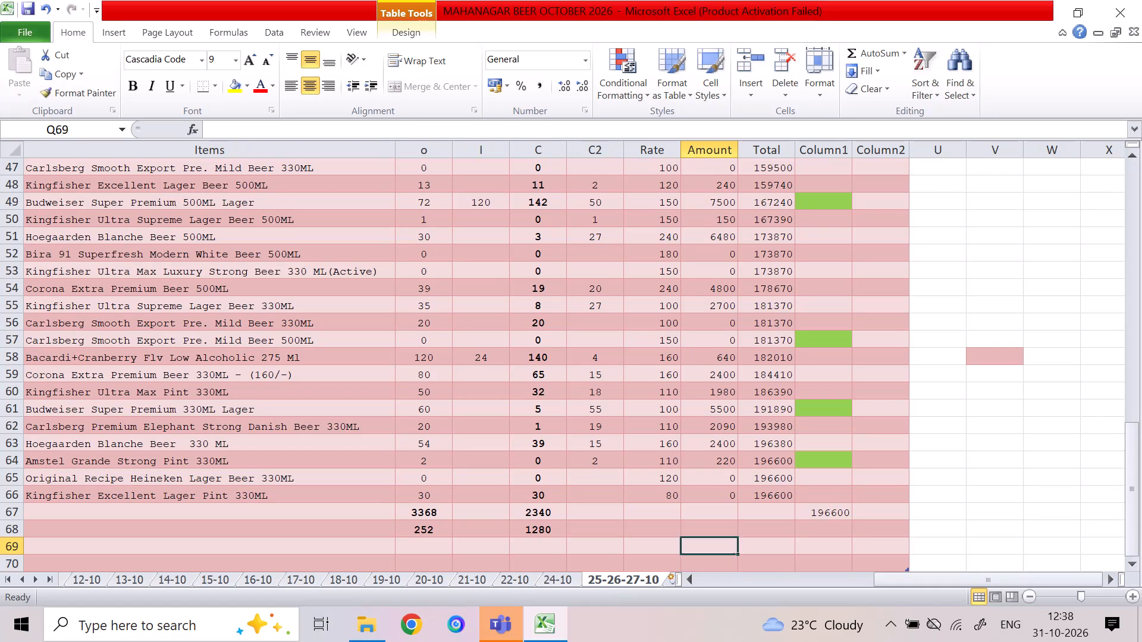
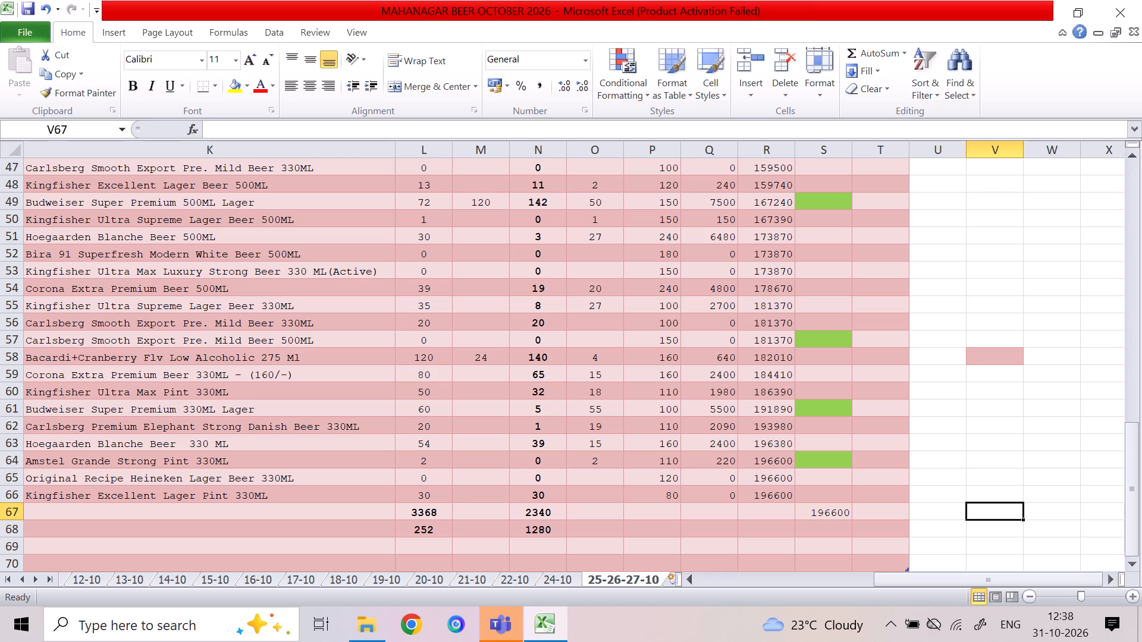
Save the MAHANAGAR BEER OCTOBER 2026 workbook and close it.
{"action": "key", "text": "ctrl+s"}
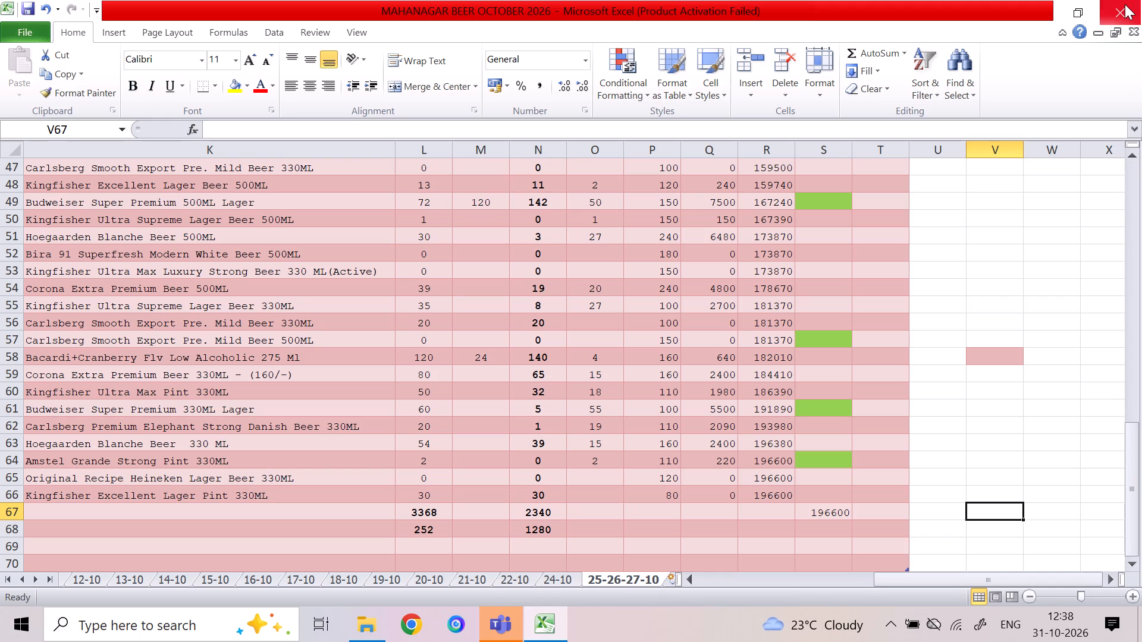
{"action": "left_click", "coordinate": [1067, 214]}
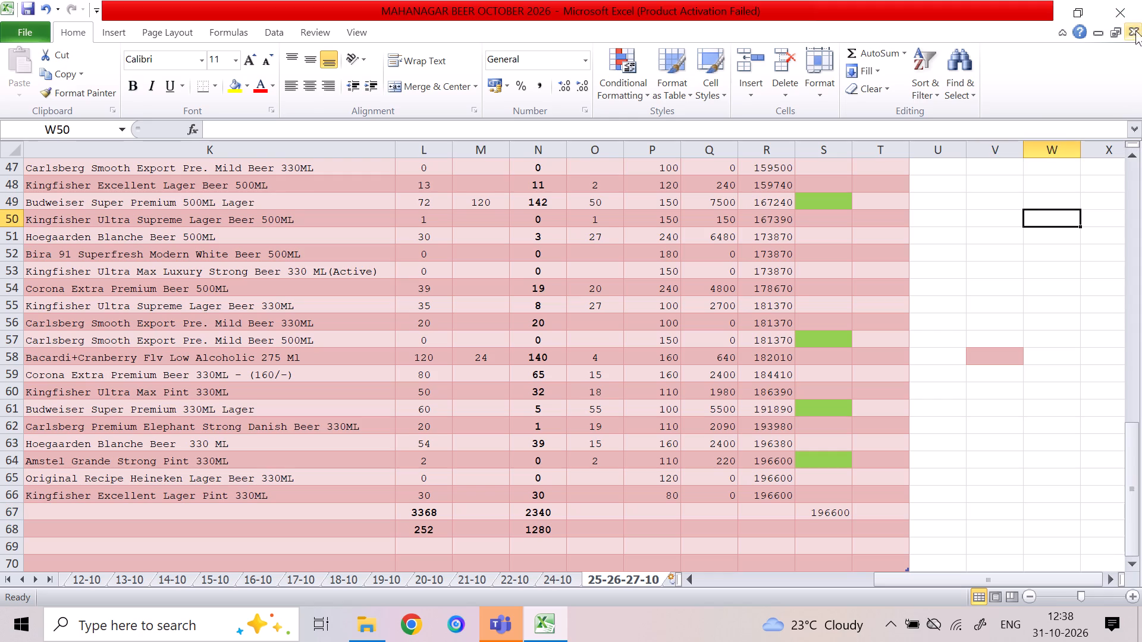
{"action": "left_click", "coordinate": [1116, 12]}
Go back from the MAHANAGAR BEER folder to the MAHALAXMI folder and close the folder window.
{"action": "left_click", "coordinate": [685, 306]}
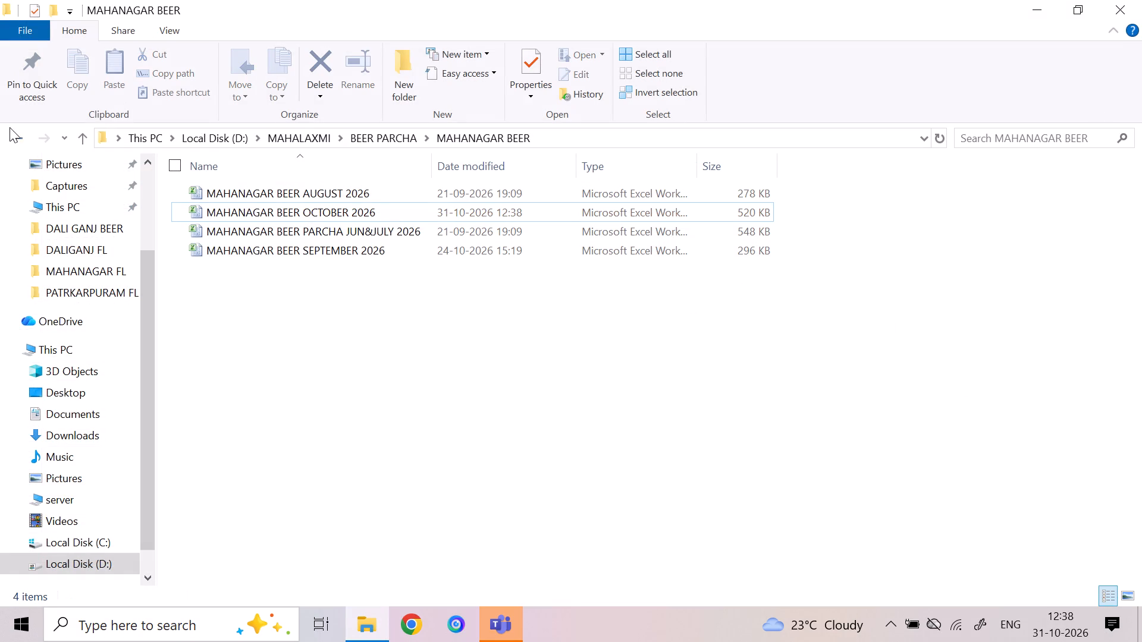
{"action": "left_click", "coordinate": [14, 137]}
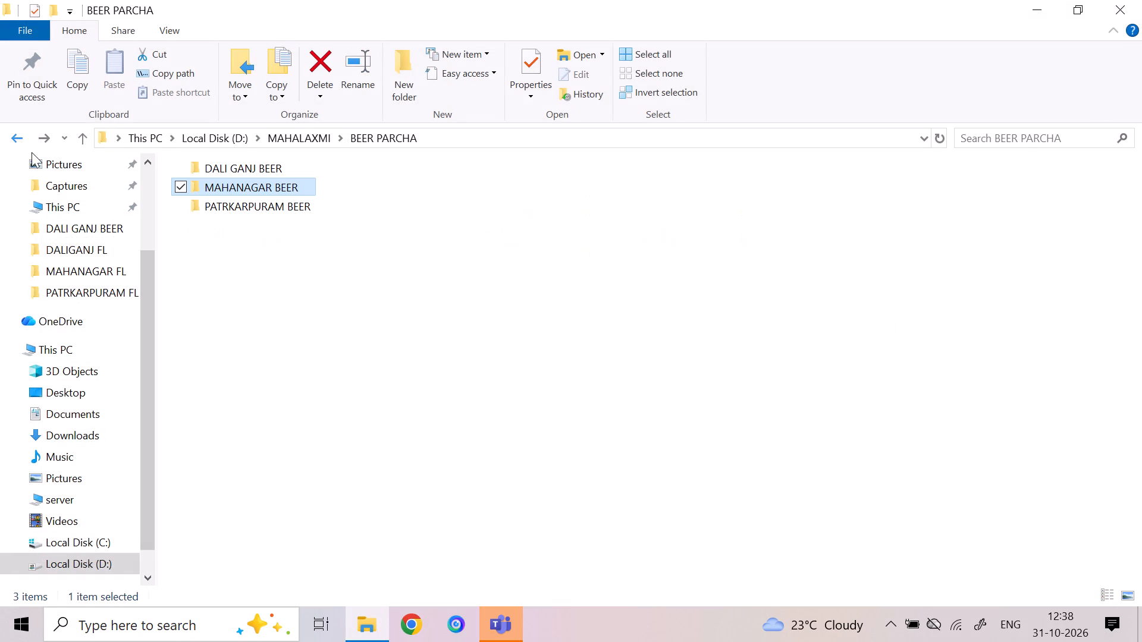
{"action": "left_click", "coordinate": [320, 287]}
{"action": "left_click", "coordinate": [7, 137]}
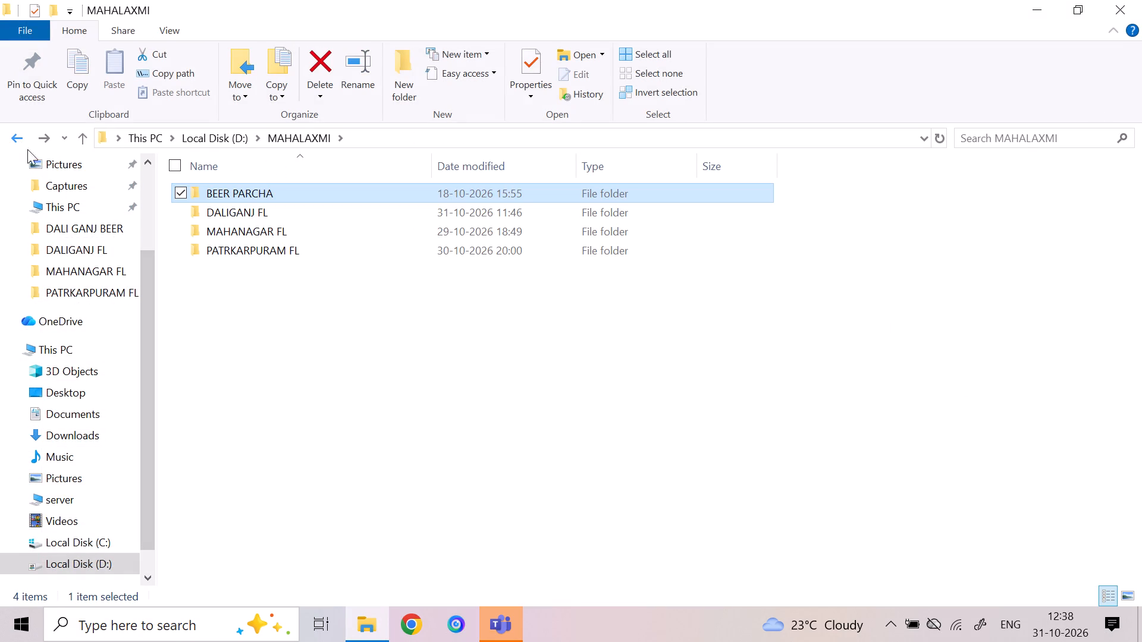
{"action": "left_click", "coordinate": [349, 360]}
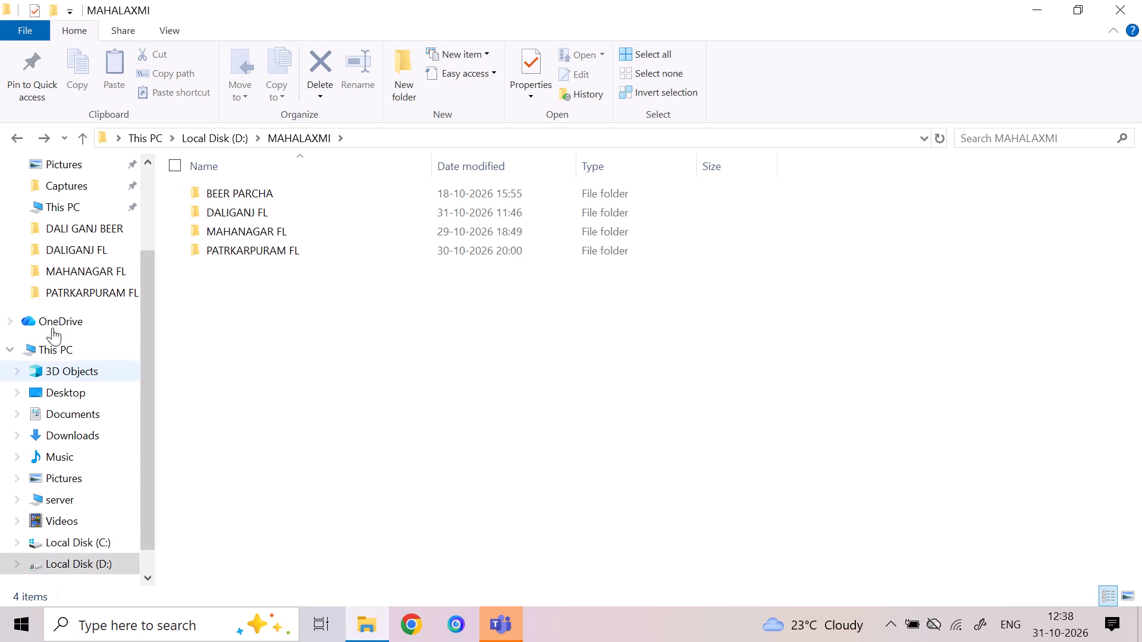
{"action": "left_click", "coordinate": [1122, 13]}
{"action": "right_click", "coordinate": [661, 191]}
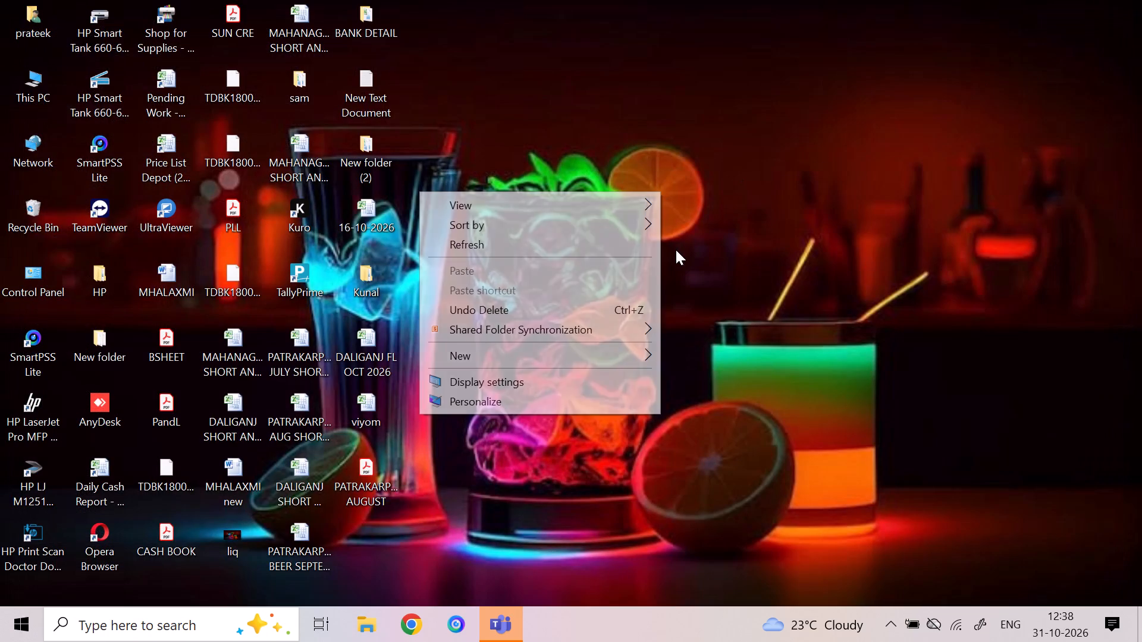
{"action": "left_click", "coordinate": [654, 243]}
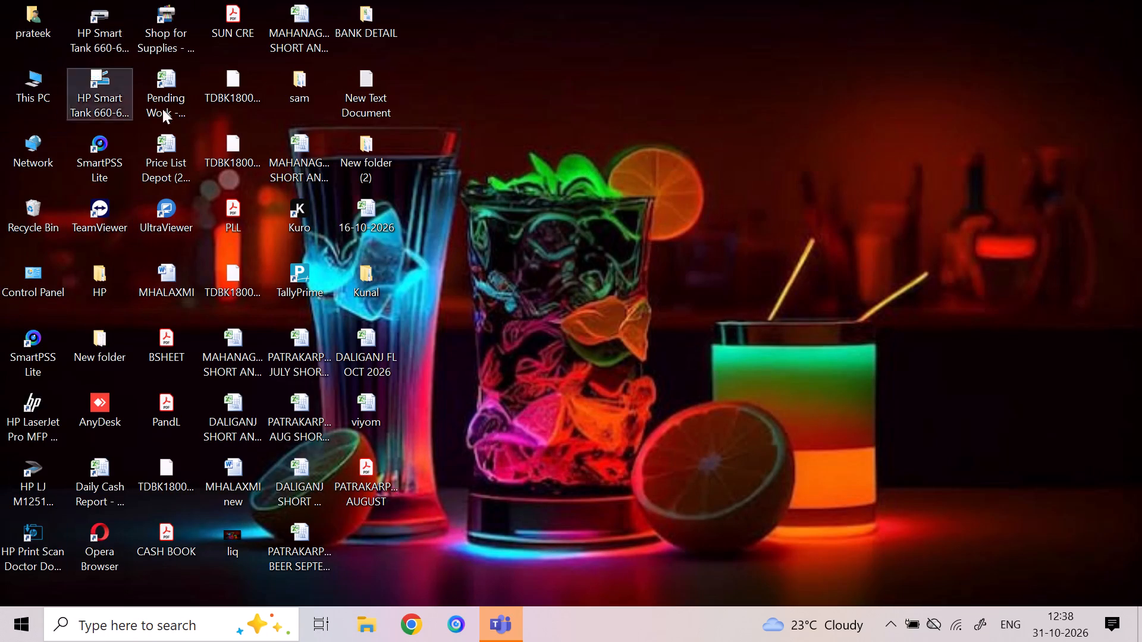
Launch TallyPrime from the desktop.
{"action": "double_click", "coordinate": [300, 265]}
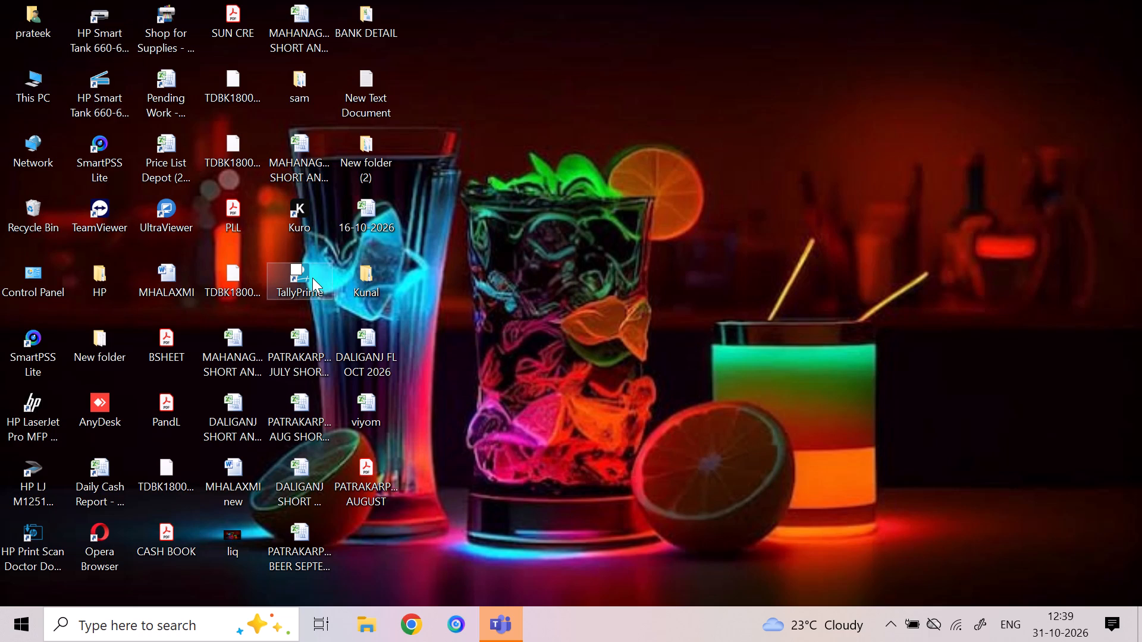
{"action": "double_click", "coordinate": [312, 278]}
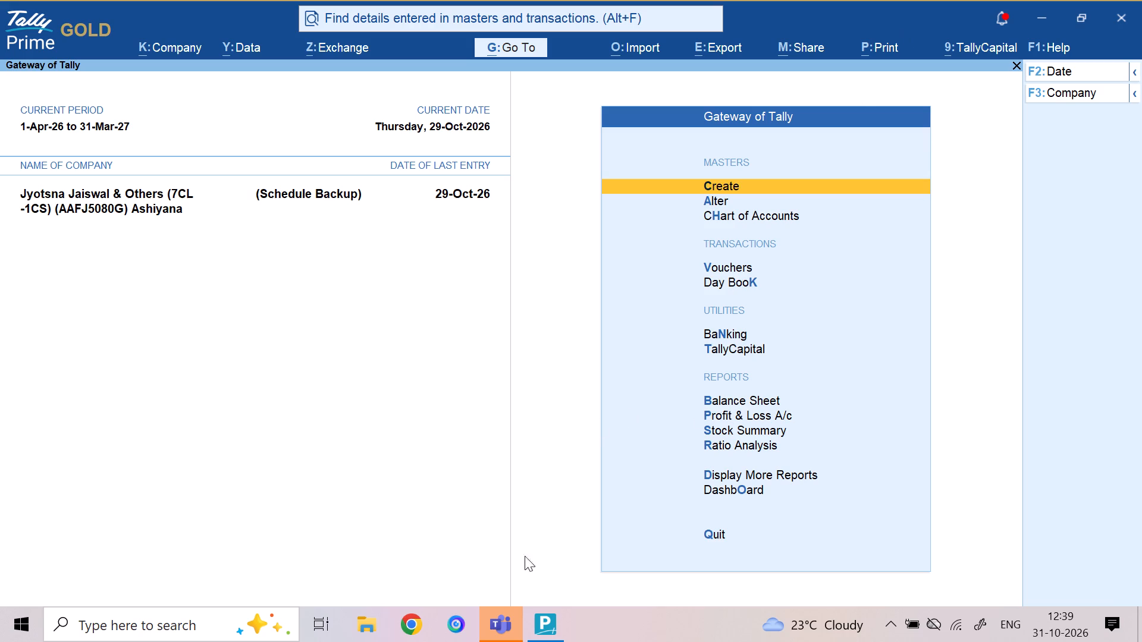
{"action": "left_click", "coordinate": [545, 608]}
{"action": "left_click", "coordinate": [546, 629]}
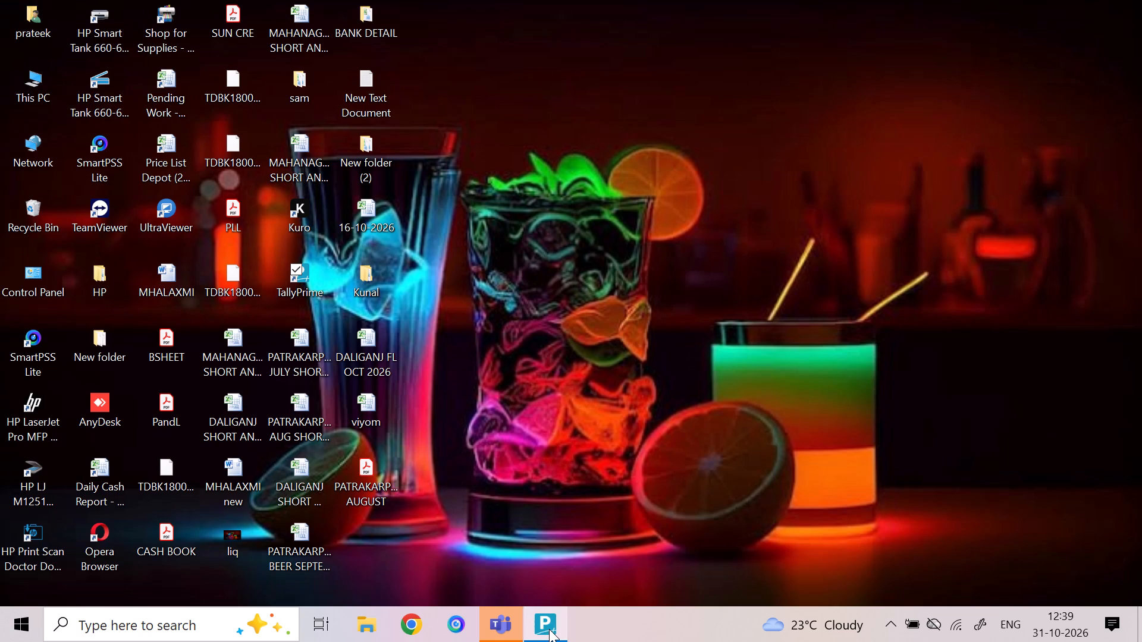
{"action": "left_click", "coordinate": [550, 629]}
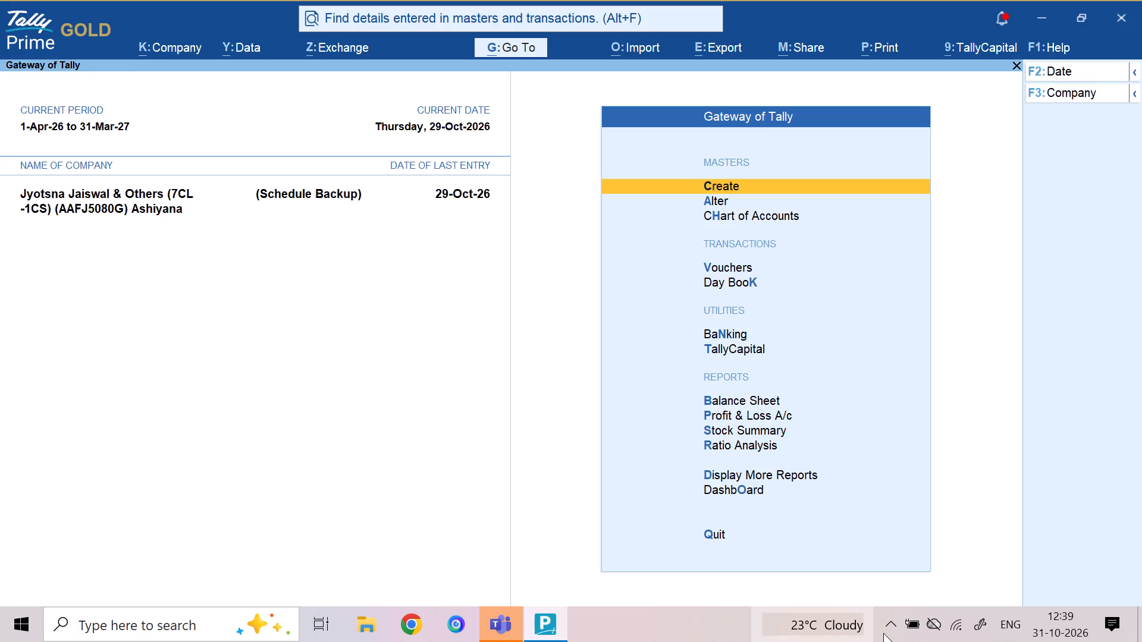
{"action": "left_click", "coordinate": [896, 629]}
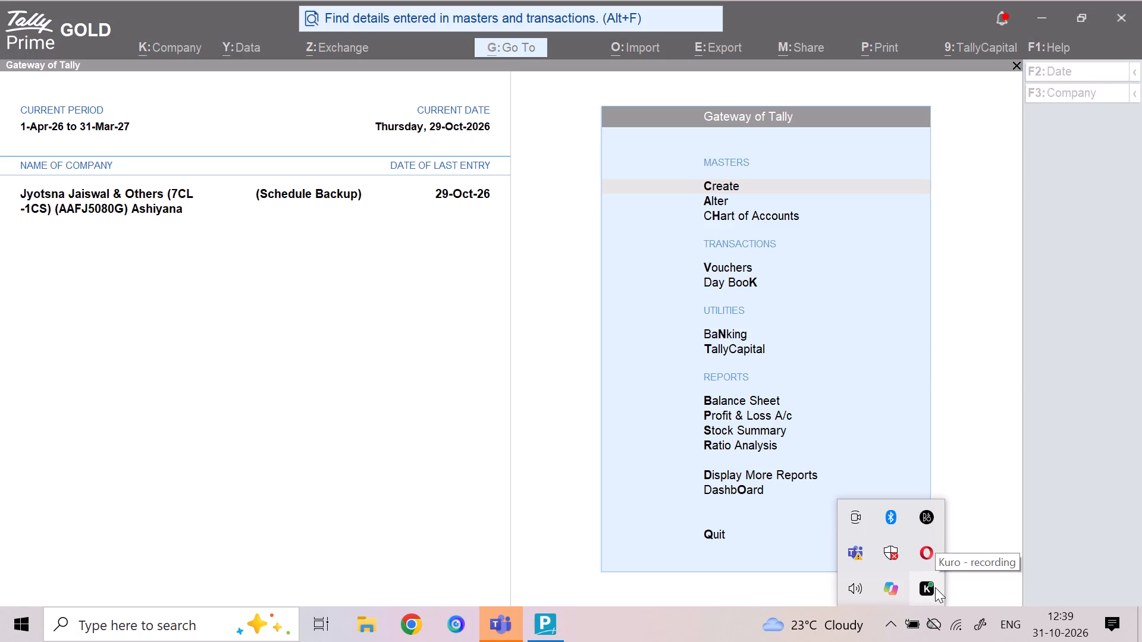